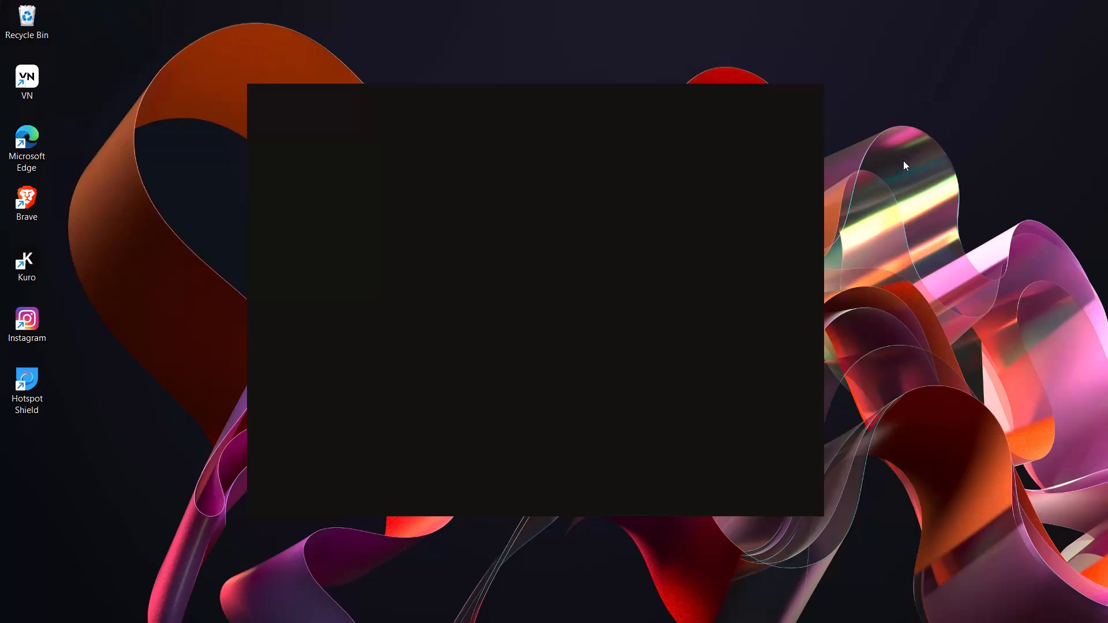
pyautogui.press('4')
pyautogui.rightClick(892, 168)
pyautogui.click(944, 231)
# Launch the VN video editor from the desktop, maximize its window and dismiss the version update notice.
pyautogui.doubleClick(31, 76)
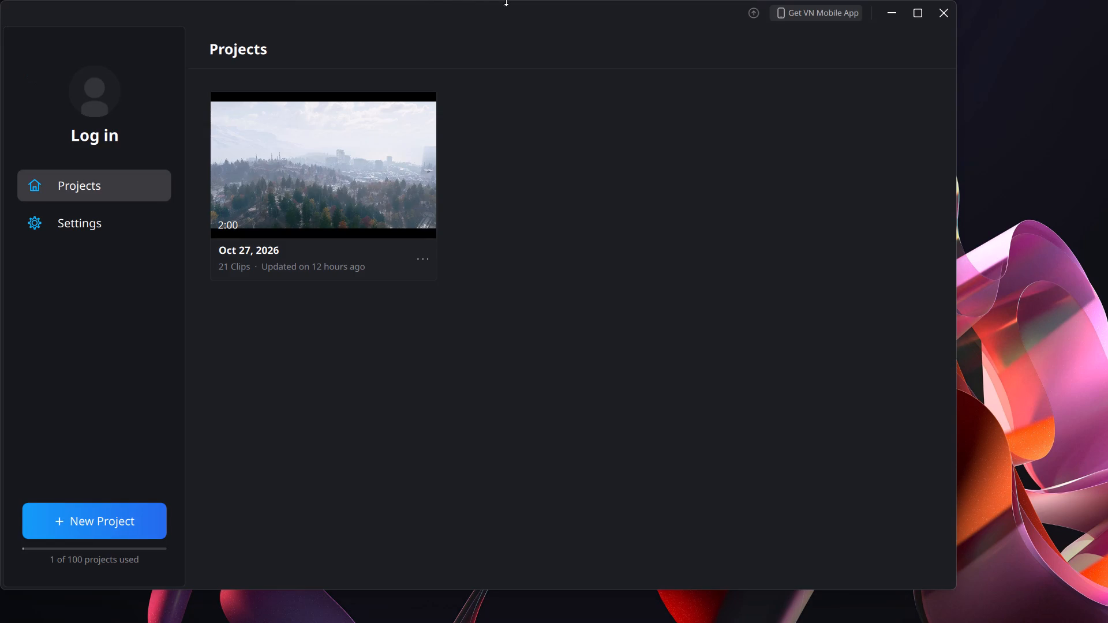
pyautogui.click(911, 15)
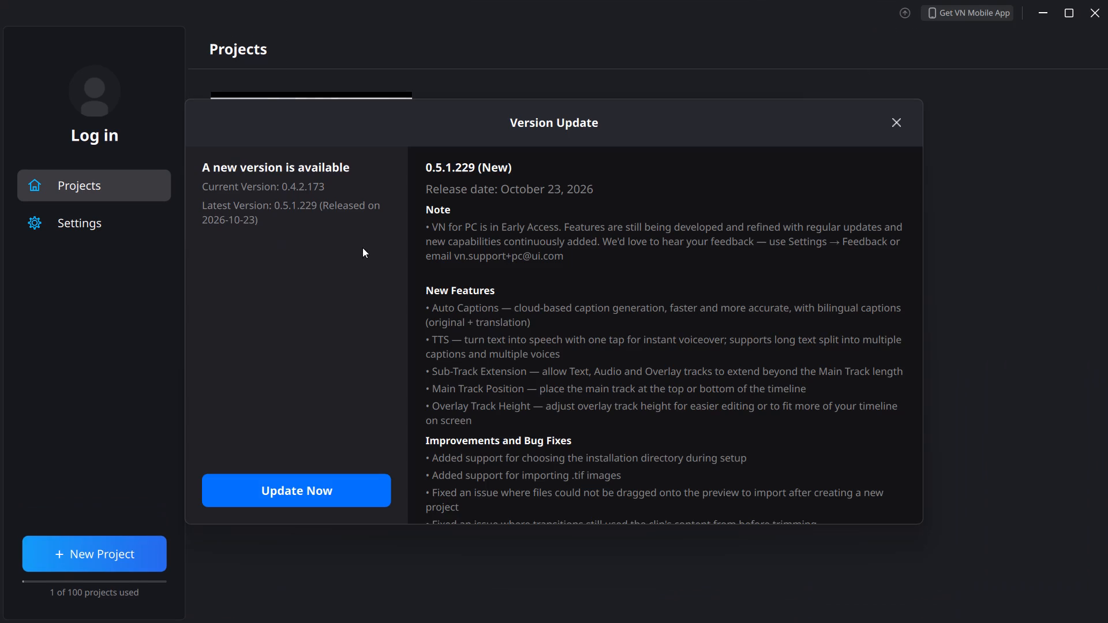
pyautogui.click(899, 121)
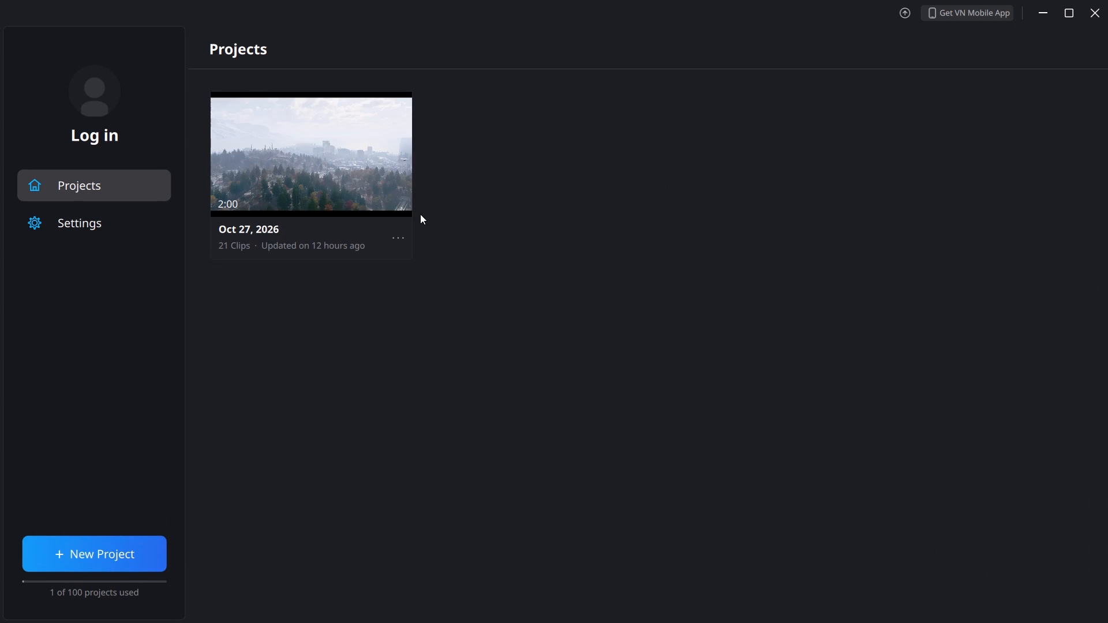
# Delete the existing Oct 27, 2026 project from the project list.
pyautogui.click(406, 236)
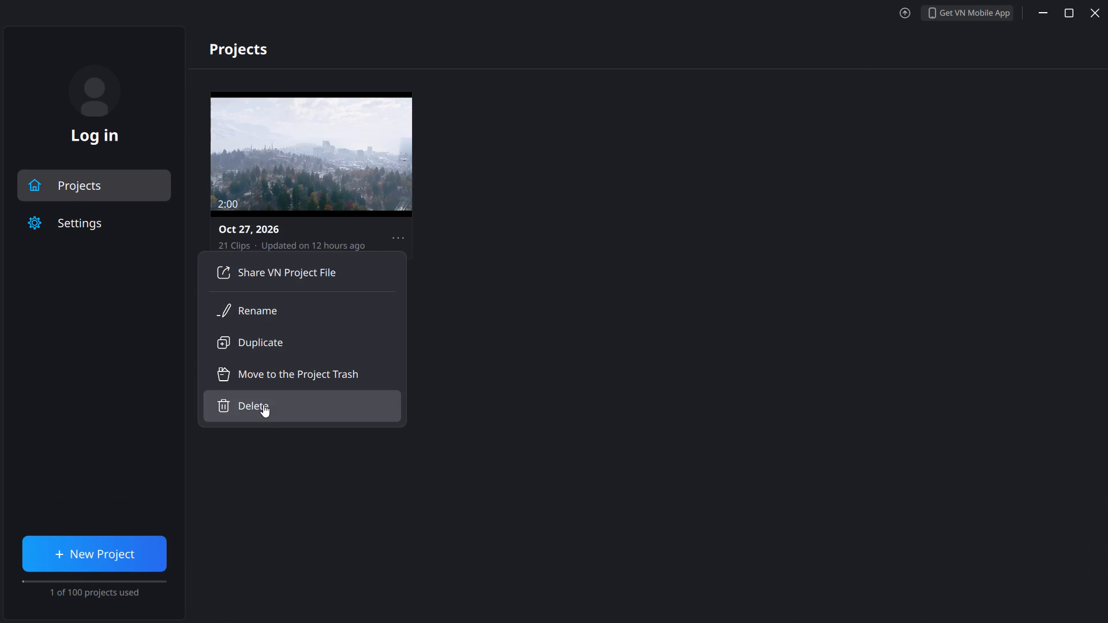
pyautogui.click(263, 404)
pyautogui.click(665, 316)
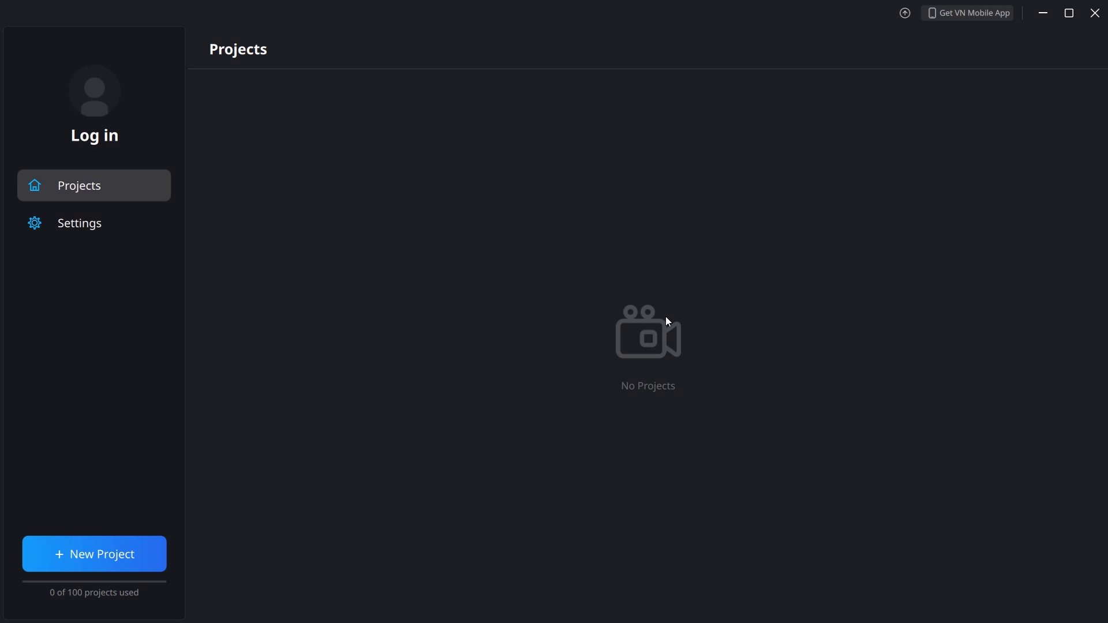
# Create a new video project.
pyautogui.click(107, 539)
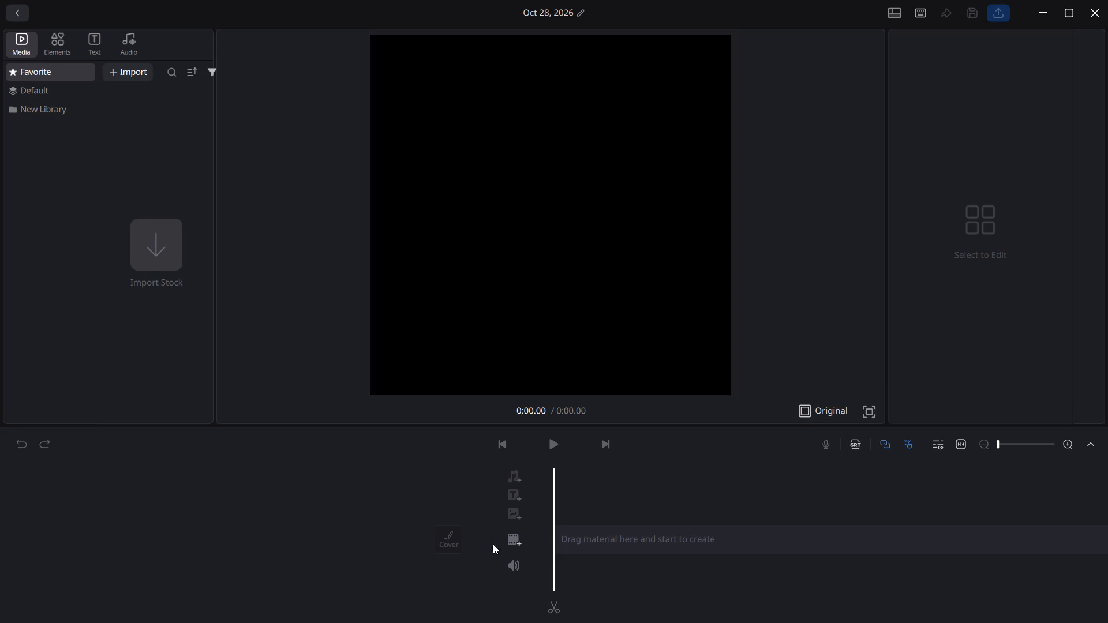
# Import the MW4_DMZ_EARLY-ACCESS_TRAILER video from the Downloads folder onto the main track of the timeline.
pyautogui.click(518, 542)
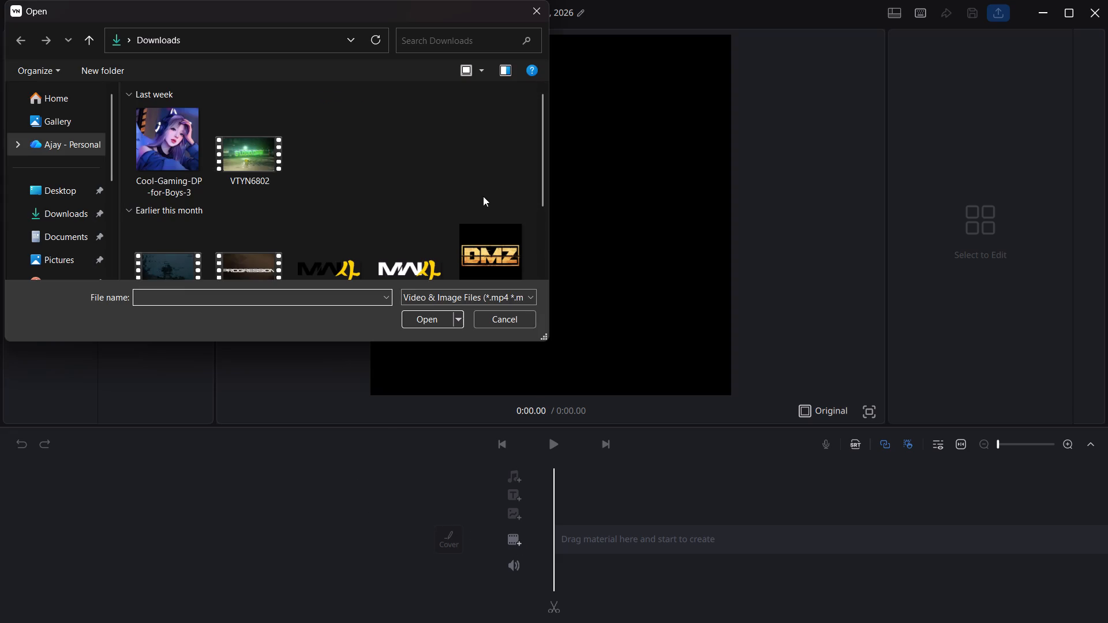
pyautogui.scroll(-2, 245, 179)
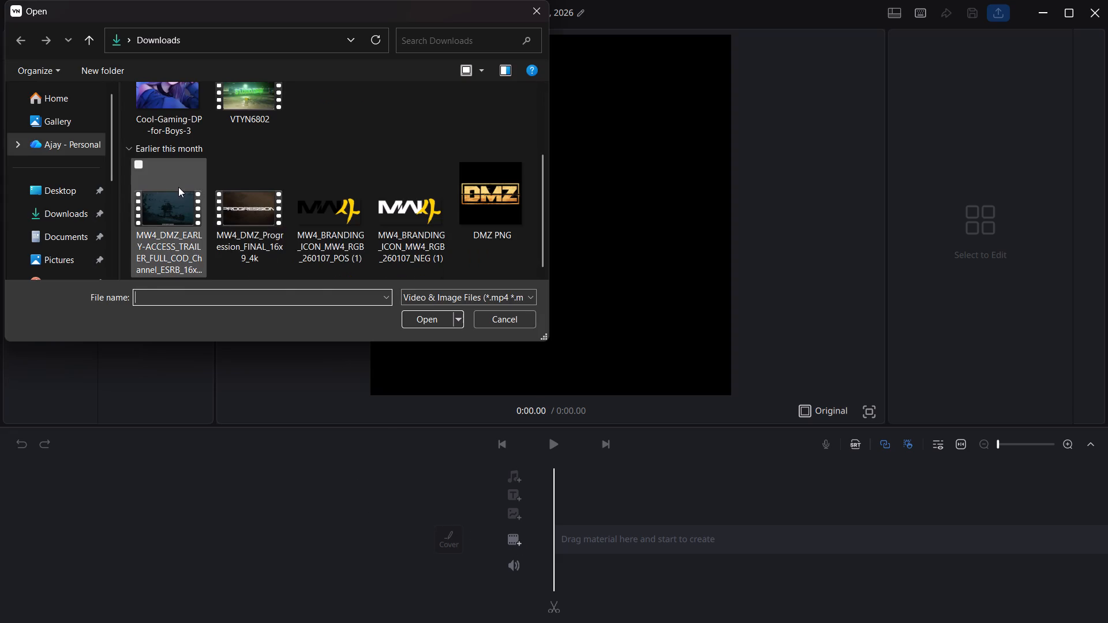
pyautogui.click(178, 187)
pyautogui.click(435, 320)
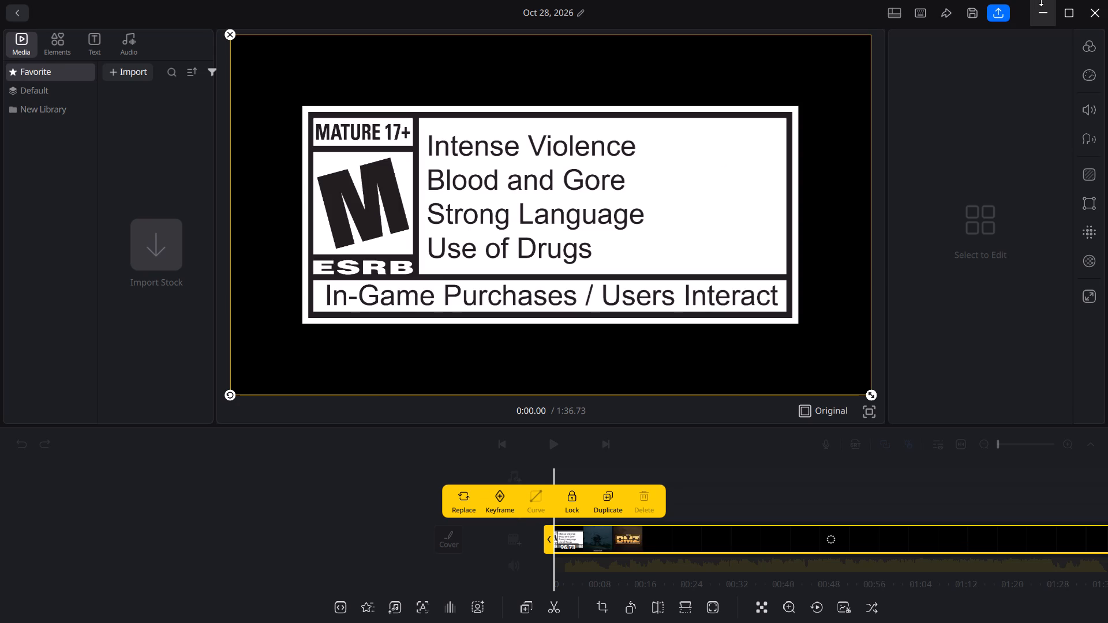
pyautogui.click(1041, 0)
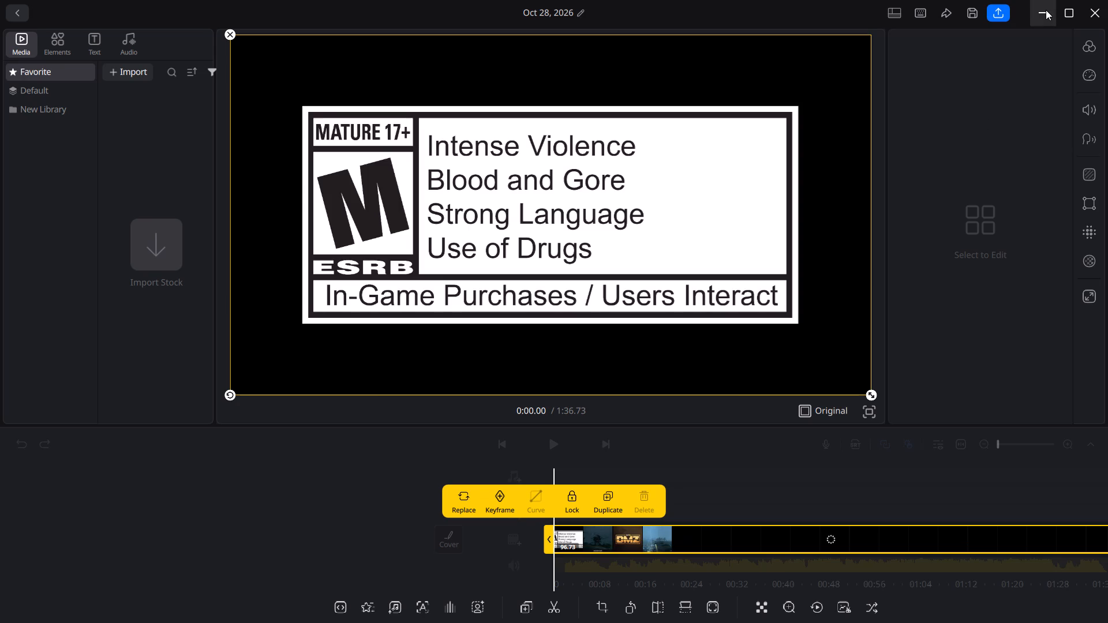
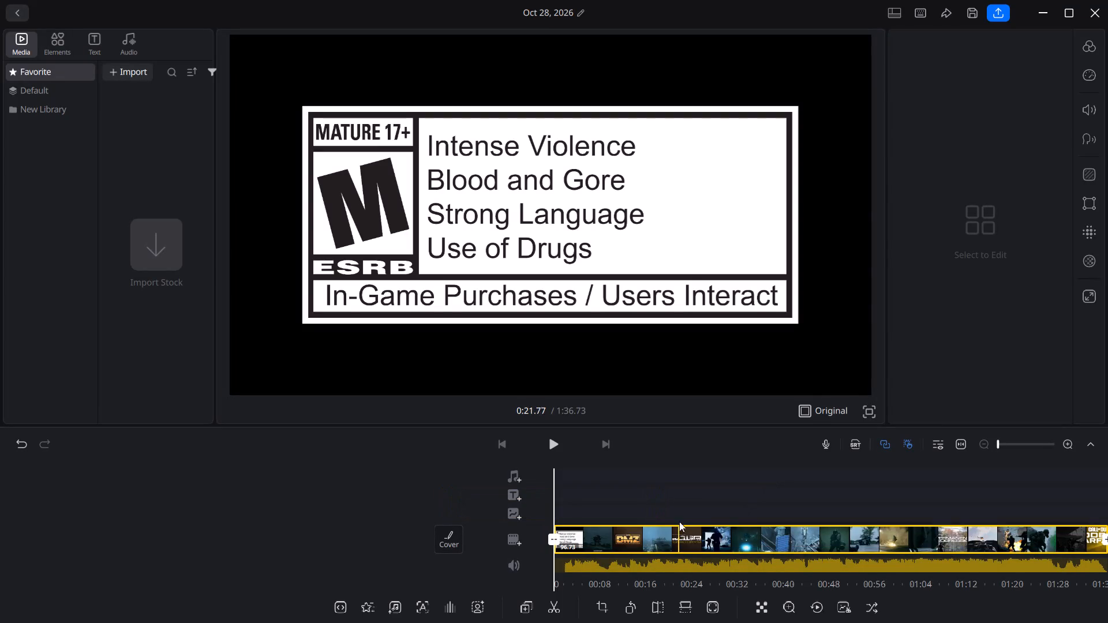
# Split the trailer clip at about 8.46 s, on the DMZ logo, and delete the opening part with the ESRB rating card.
pyautogui.moveTo(695, 510); pyautogui.dragTo(661, 508)
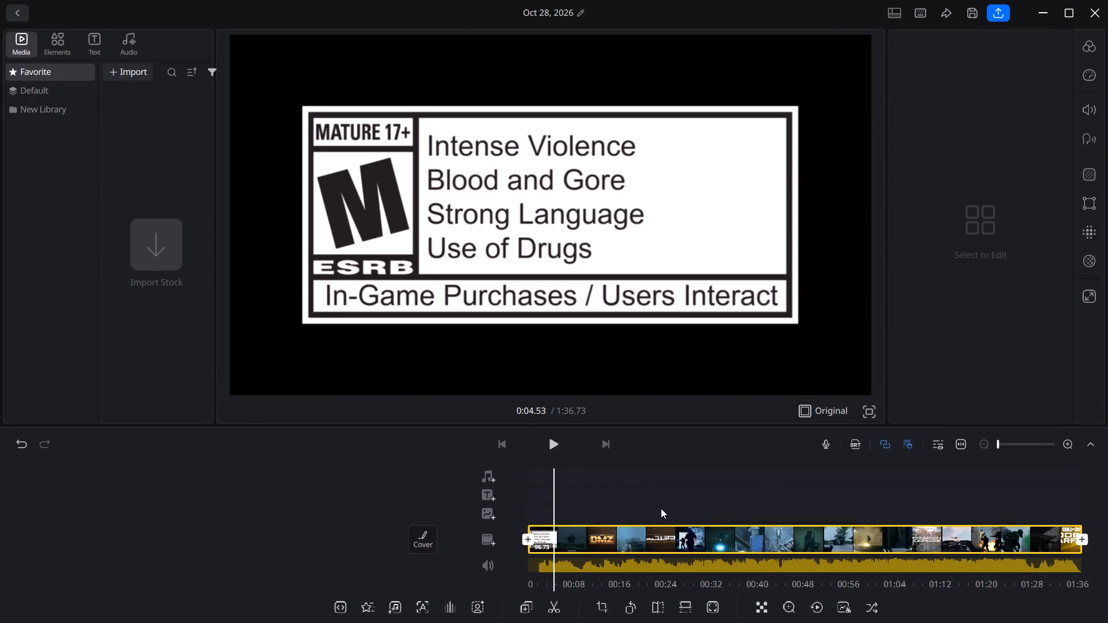
pyautogui.moveTo(661, 508); pyautogui.dragTo(642, 509)
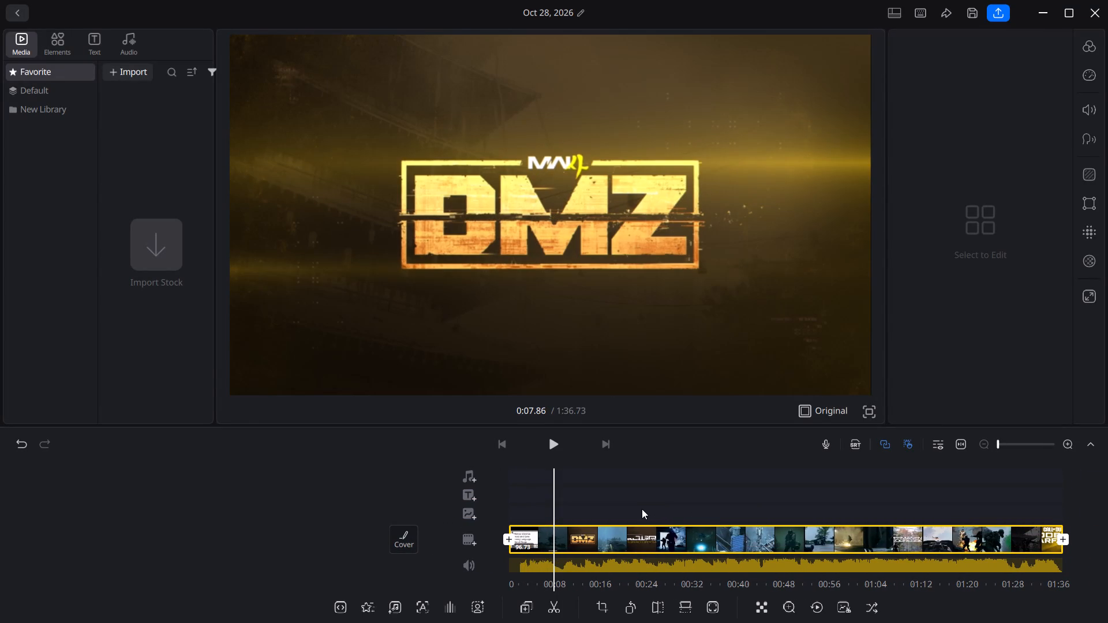
pyautogui.moveTo(642, 509); pyautogui.dragTo(638, 509)
pyautogui.click(545, 609)
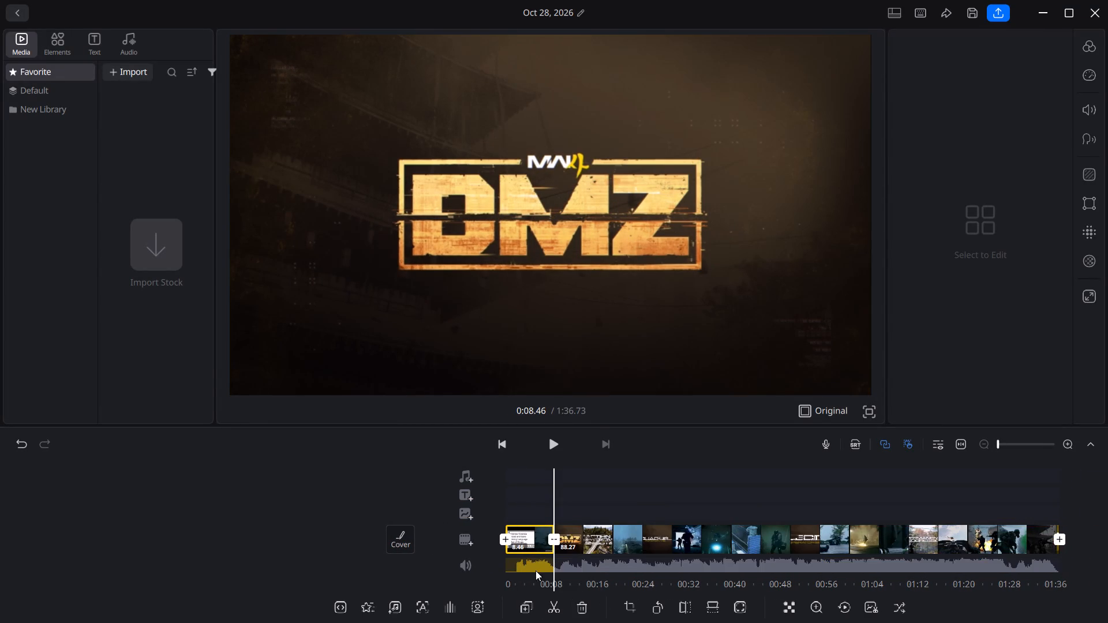
pyautogui.click(527, 538)
pyautogui.press('Delete')
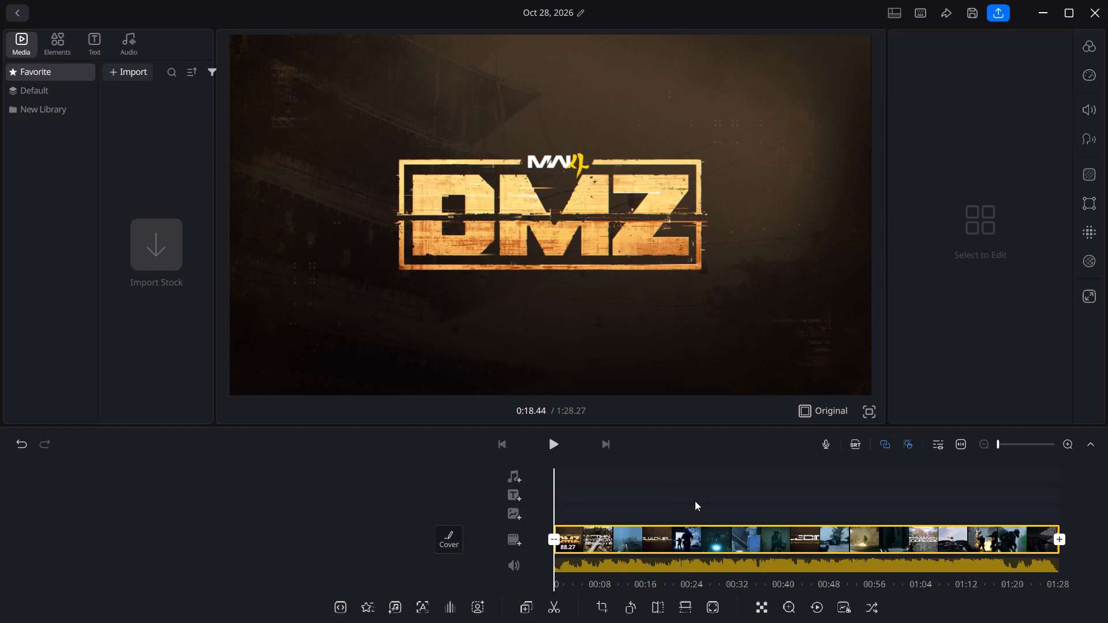
# Split the remaining clip at about 1.81 s, where the aerial forest shot appears, and delete the DMZ logo part before it.
pyautogui.moveTo(701, 506); pyautogui.dragTo(673, 510)
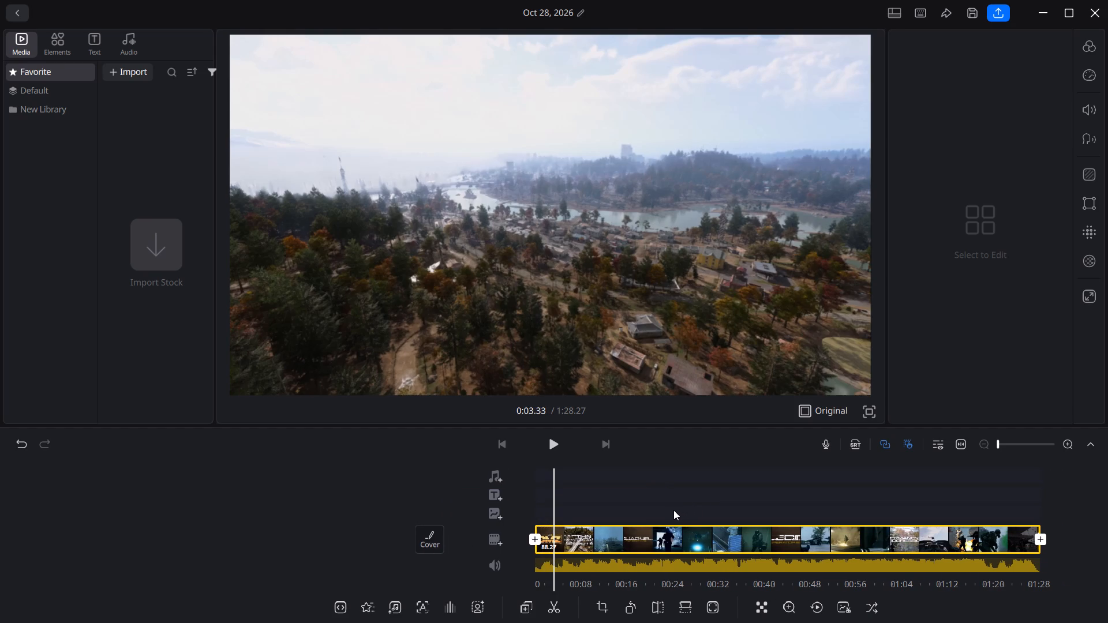
pyautogui.moveTo(673, 510); pyautogui.dragTo(682, 510)
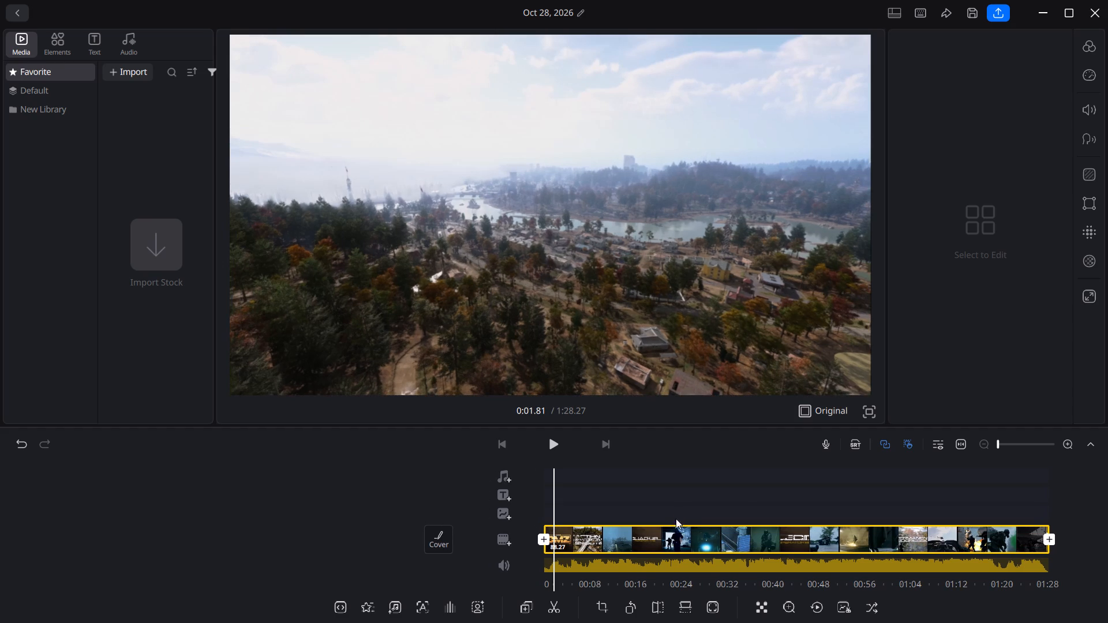
pyautogui.click(557, 616)
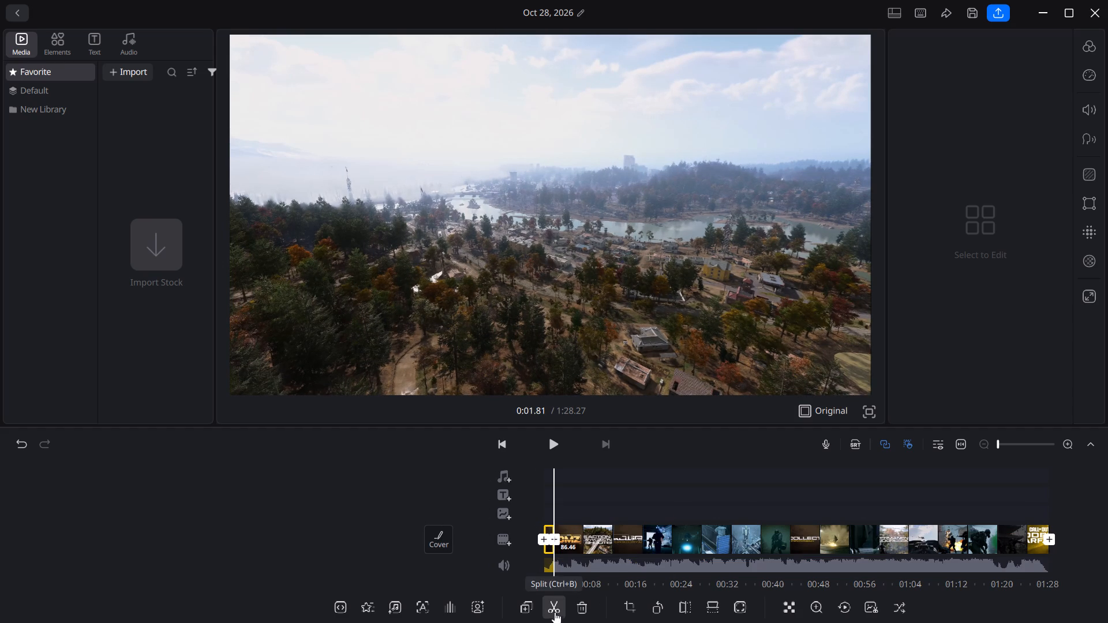
pyautogui.keyDown('ctrl'); pyautogui.scroll(8, 553, 533); pyautogui.keyUp('ctrl')
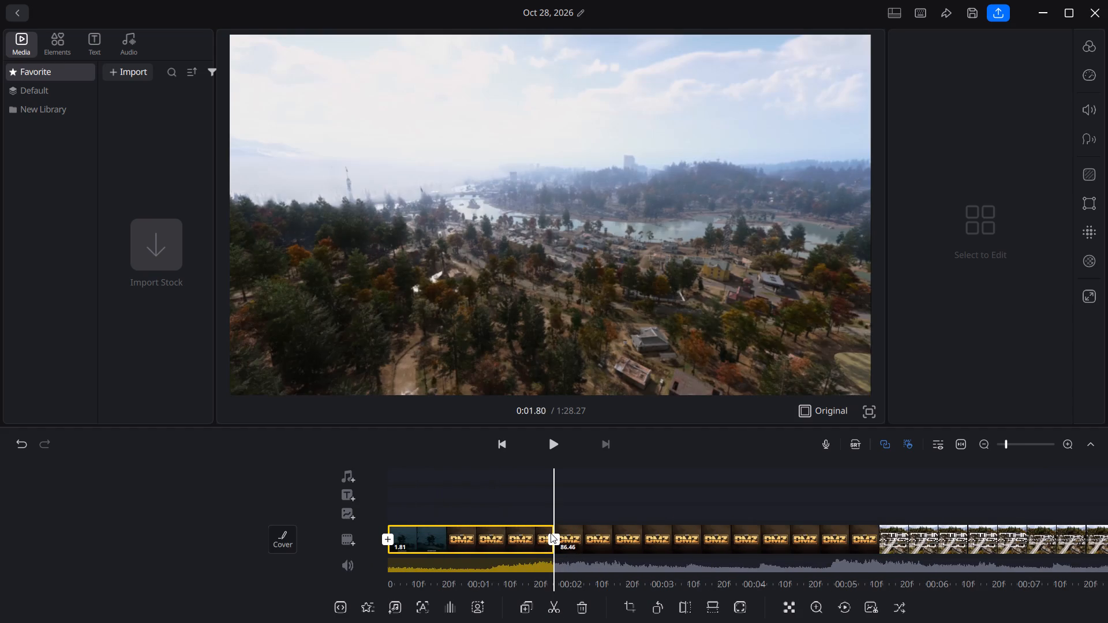
pyautogui.click(518, 537)
pyautogui.press('Delete')
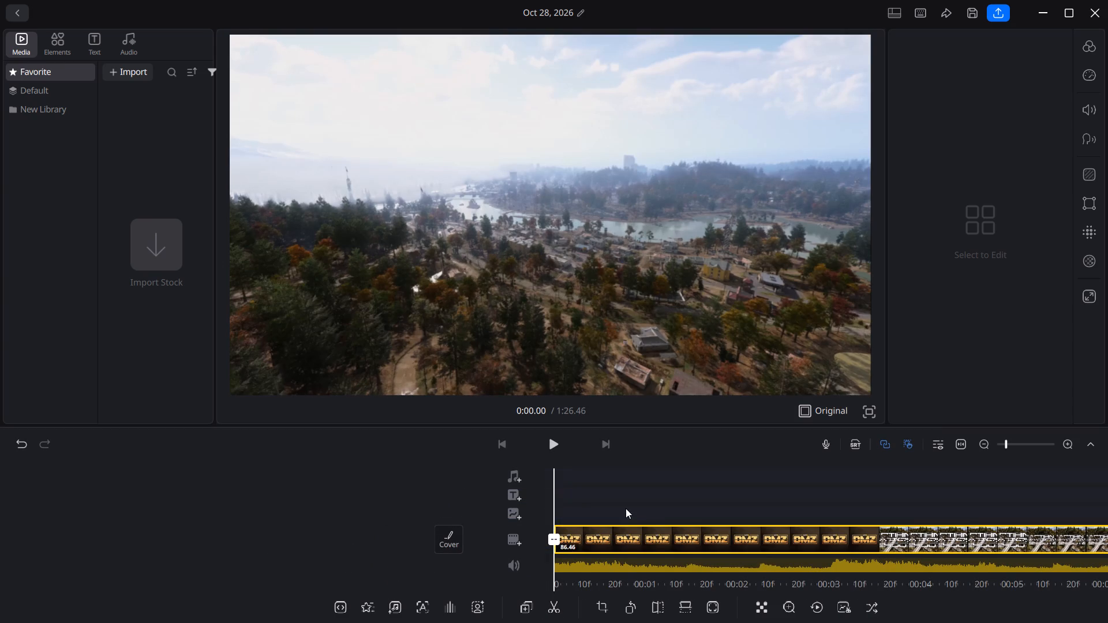
# Split the footage at about 1.71 s, where the aerial forest shot changes to the military base shot.
pyautogui.moveTo(656, 508); pyautogui.dragTo(631, 508)
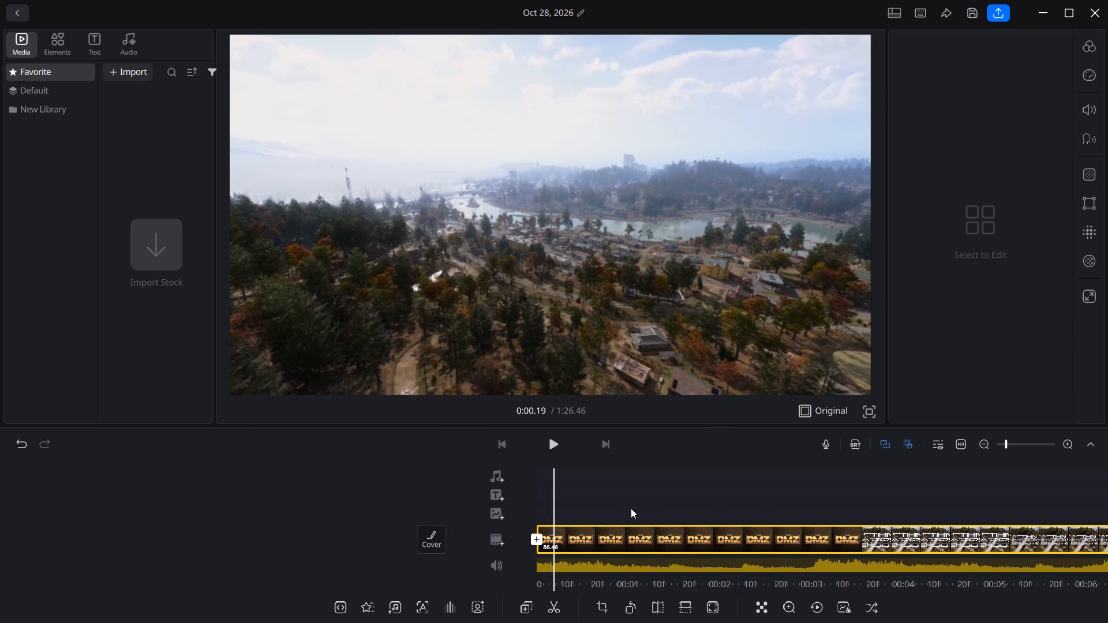
pyautogui.moveTo(631, 508); pyautogui.dragTo(585, 509)
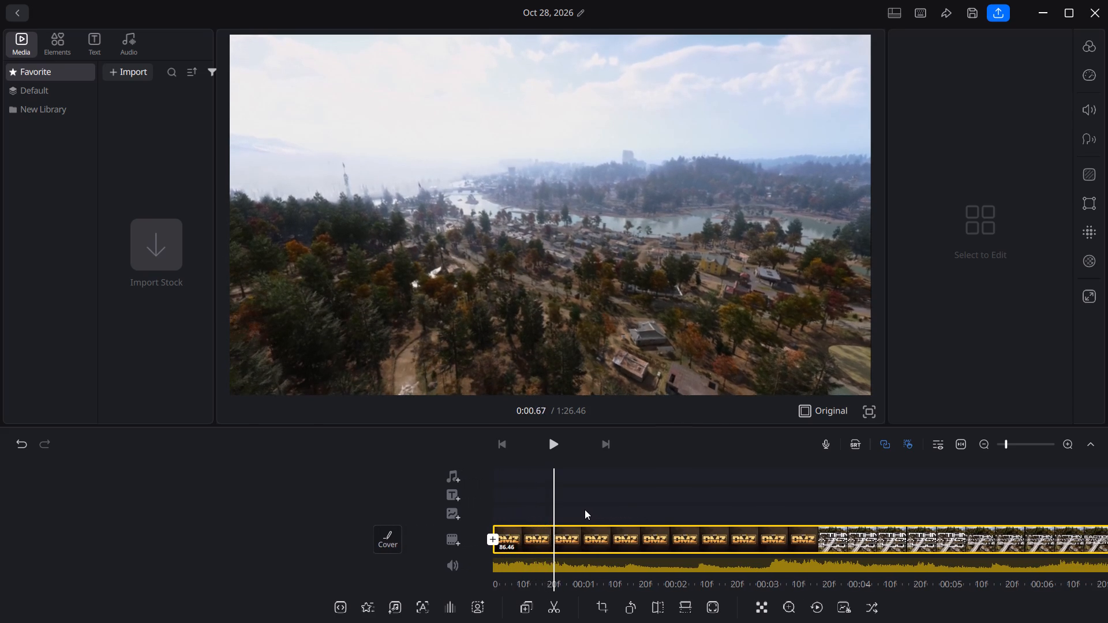
pyautogui.moveTo(585, 509); pyautogui.dragTo(544, 510)
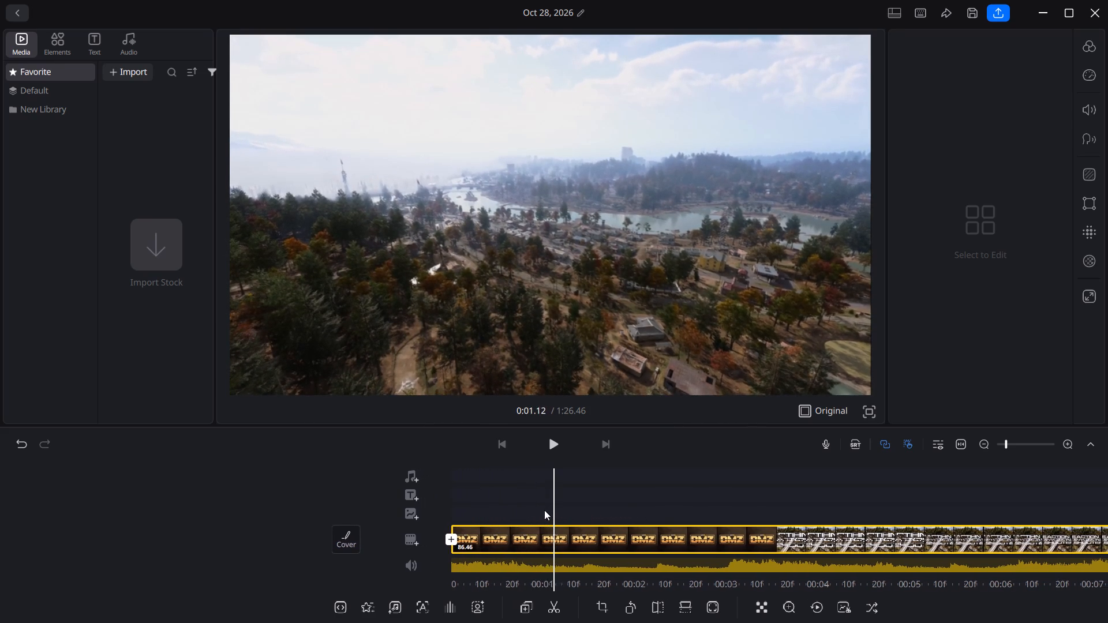
pyautogui.moveTo(544, 510); pyautogui.dragTo(492, 511)
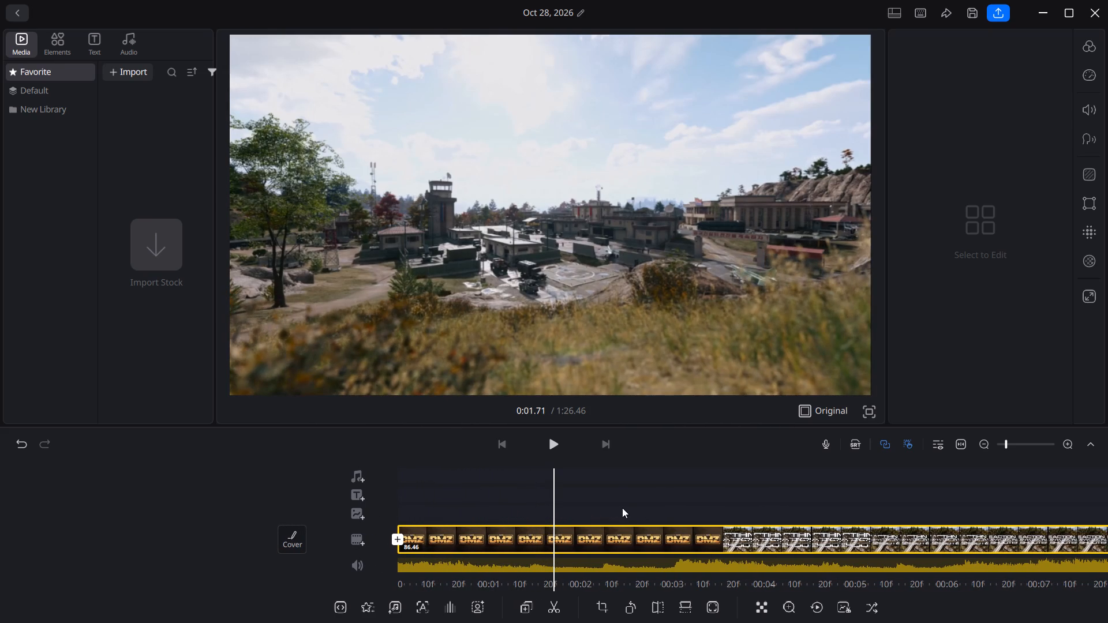
pyautogui.click(556, 606)
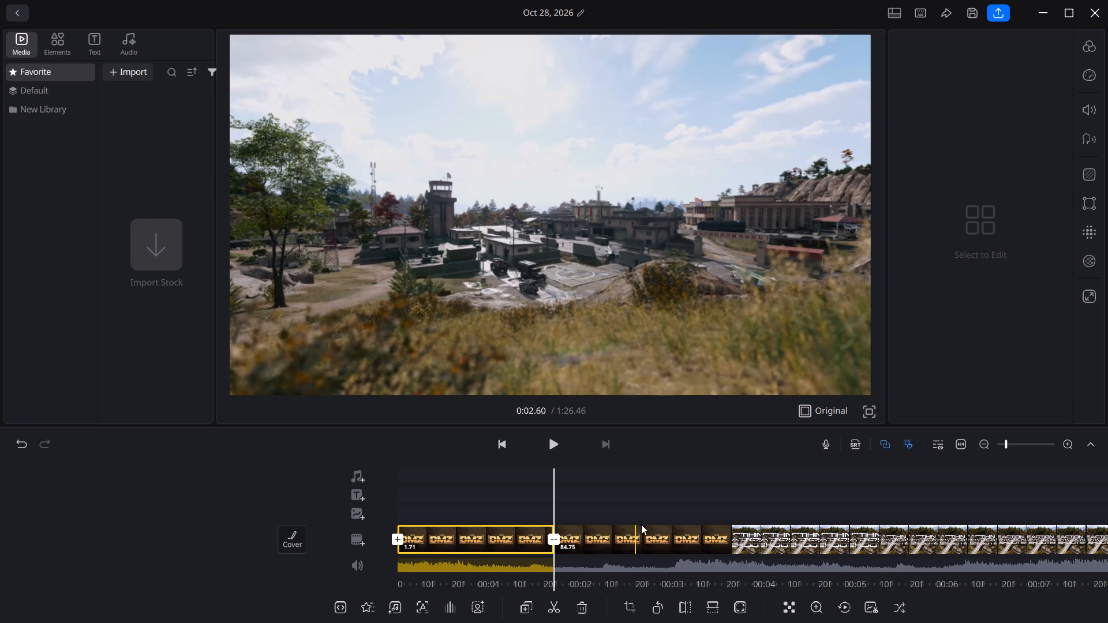
# Split the footage at about 3.05 s, at the end of the military base shot before the title text.
pyautogui.moveTo(657, 512); pyautogui.dragTo(568, 517)
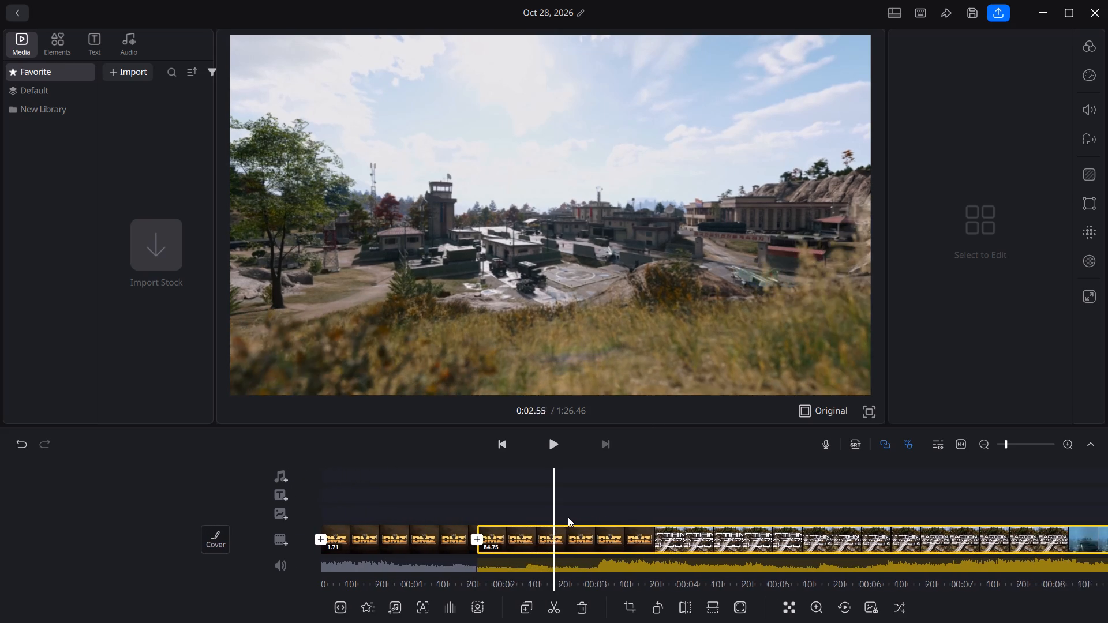
pyautogui.moveTo(568, 517); pyautogui.dragTo(515, 517)
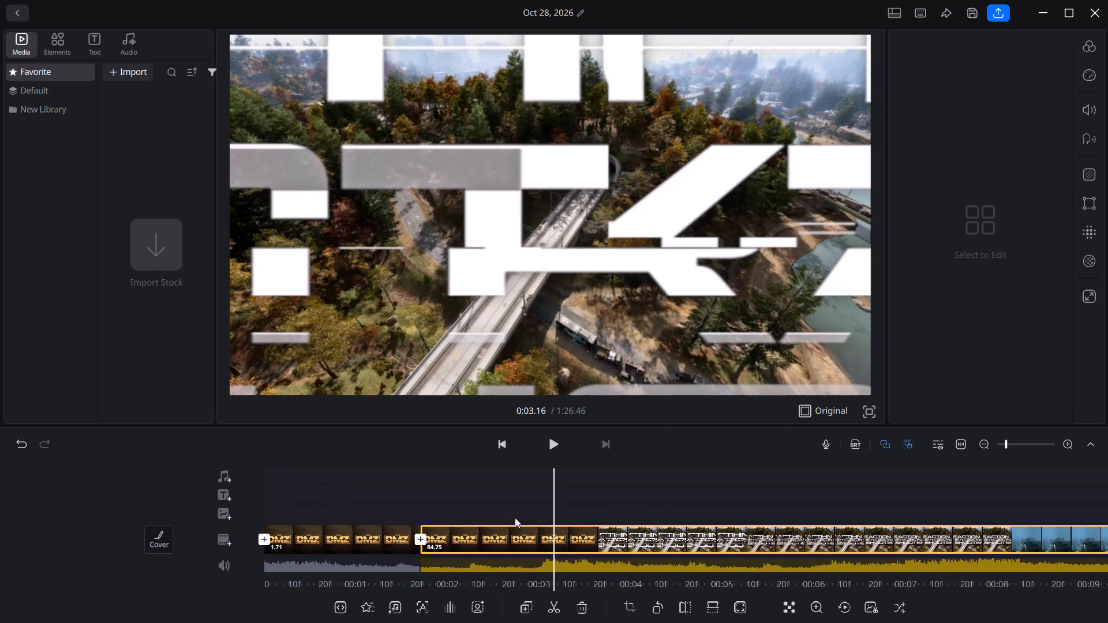
pyautogui.moveTo(515, 517); pyautogui.dragTo(525, 518)
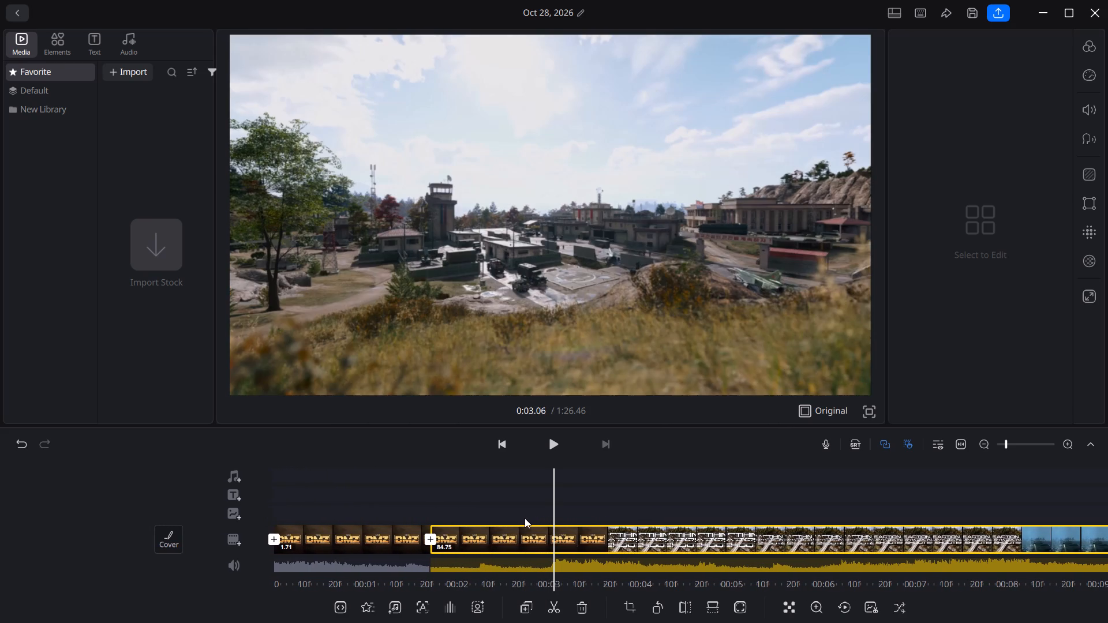
pyautogui.moveTo(525, 518); pyautogui.dragTo(525, 518)
pyautogui.click(556, 607)
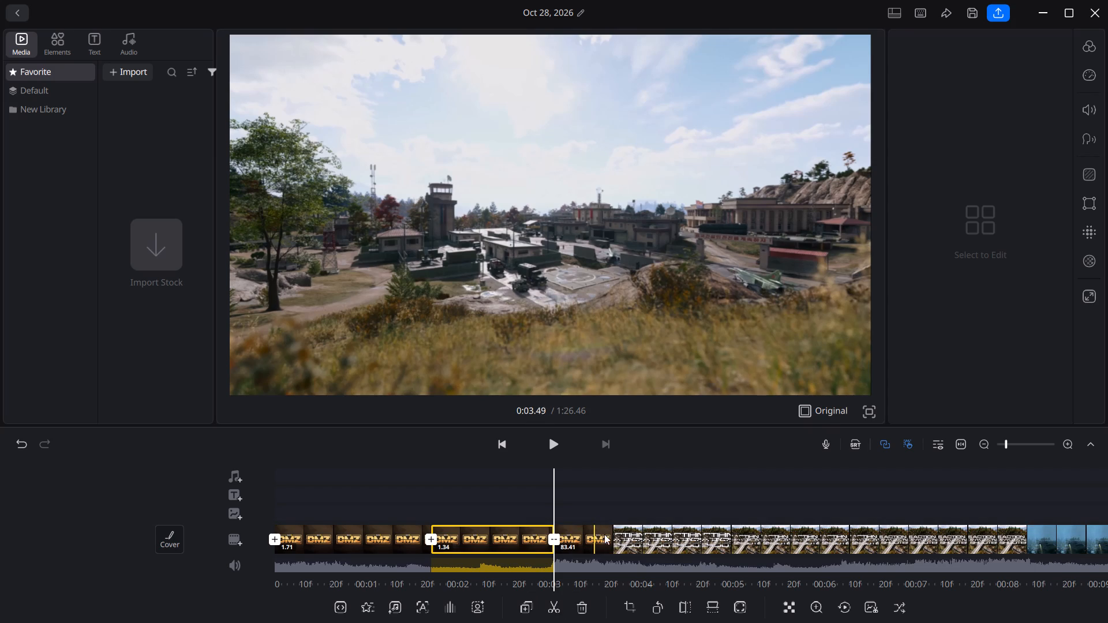
# Split the footage at about 6.88 s, after the "THE ACTION EXTRACTION SHOOTER" title, and delete the title segment before the split.
pyautogui.moveTo(686, 497); pyautogui.dragTo(609, 500)
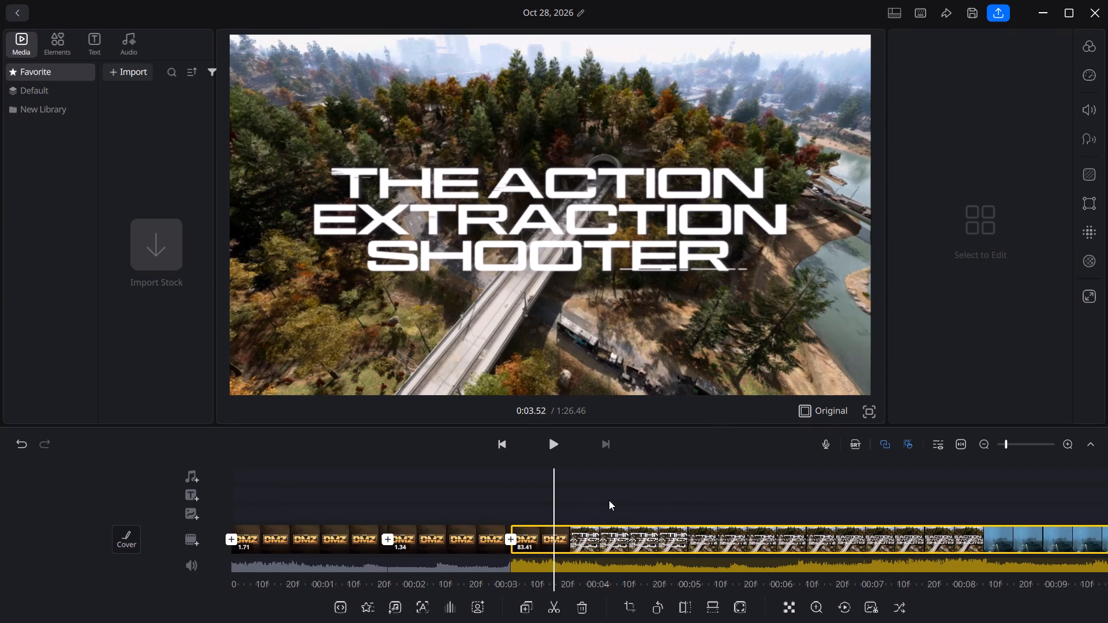
pyautogui.moveTo(609, 500); pyautogui.dragTo(574, 500)
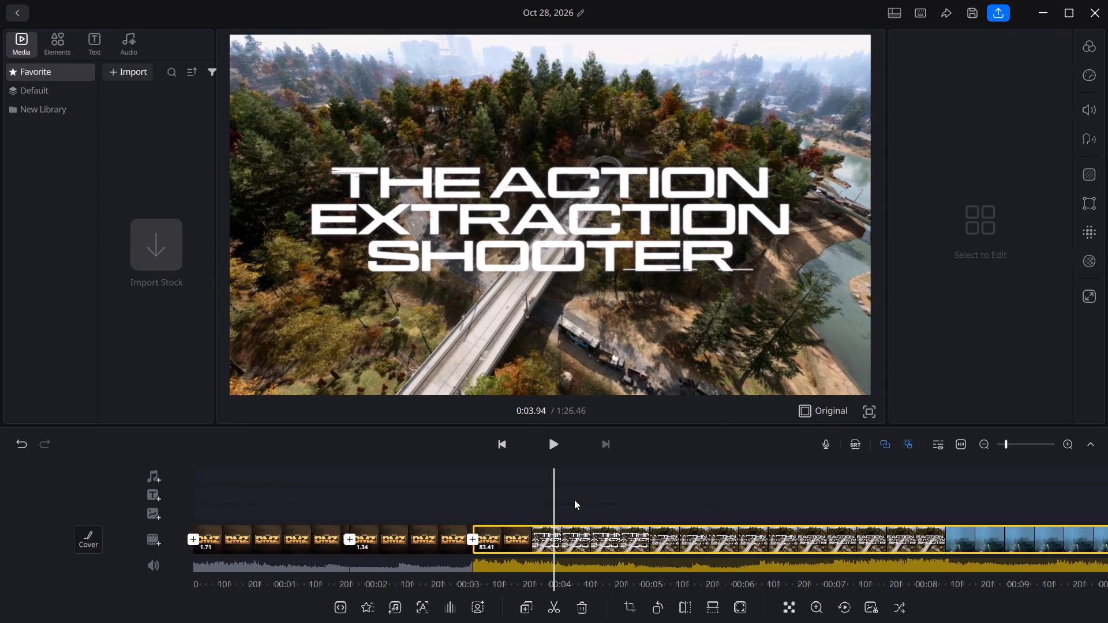
pyautogui.moveTo(574, 500); pyautogui.dragTo(531, 500)
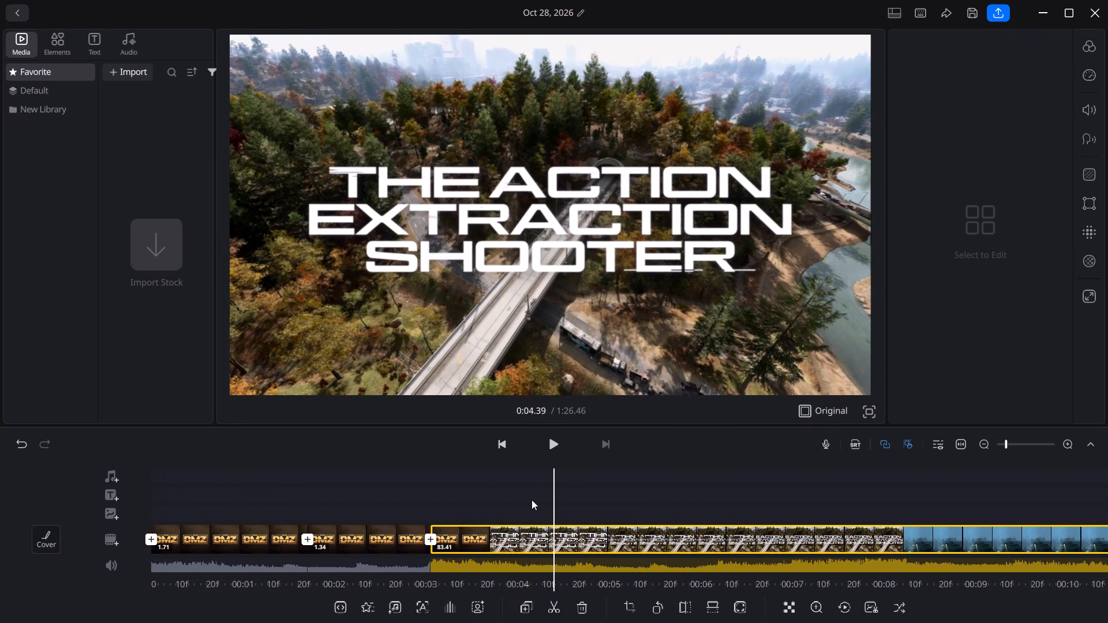
pyautogui.moveTo(531, 500); pyautogui.dragTo(526, 500)
pyautogui.moveTo(708, 498); pyautogui.dragTo(656, 498)
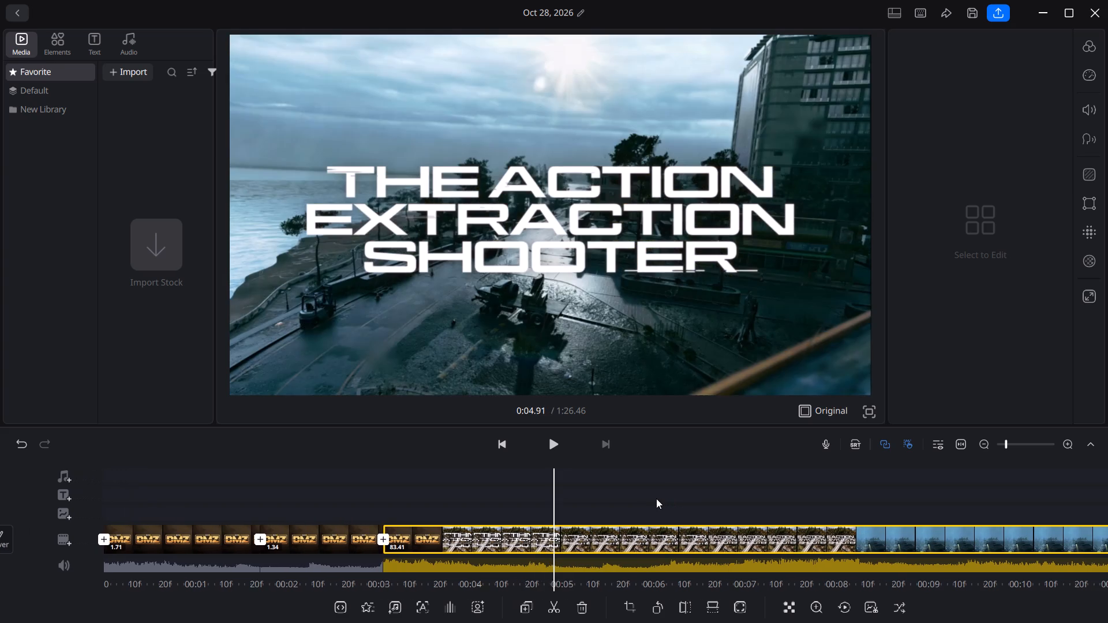
pyautogui.moveTo(656, 498); pyautogui.dragTo(570, 502)
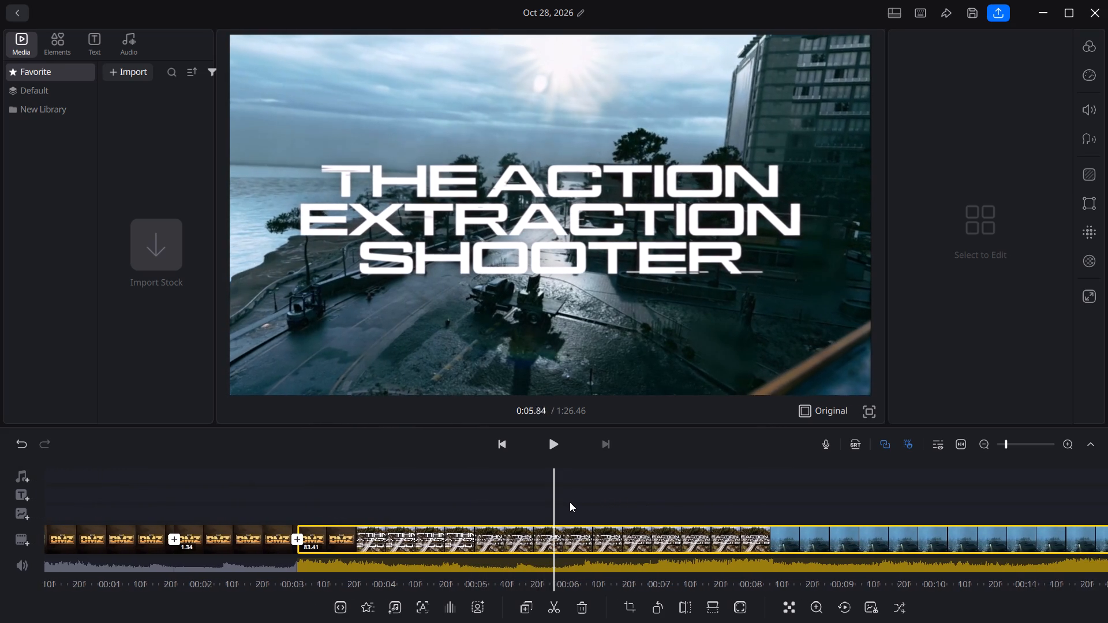
pyautogui.moveTo(570, 502); pyautogui.dragTo(562, 503)
pyautogui.moveTo(836, 502); pyautogui.dragTo(752, 505)
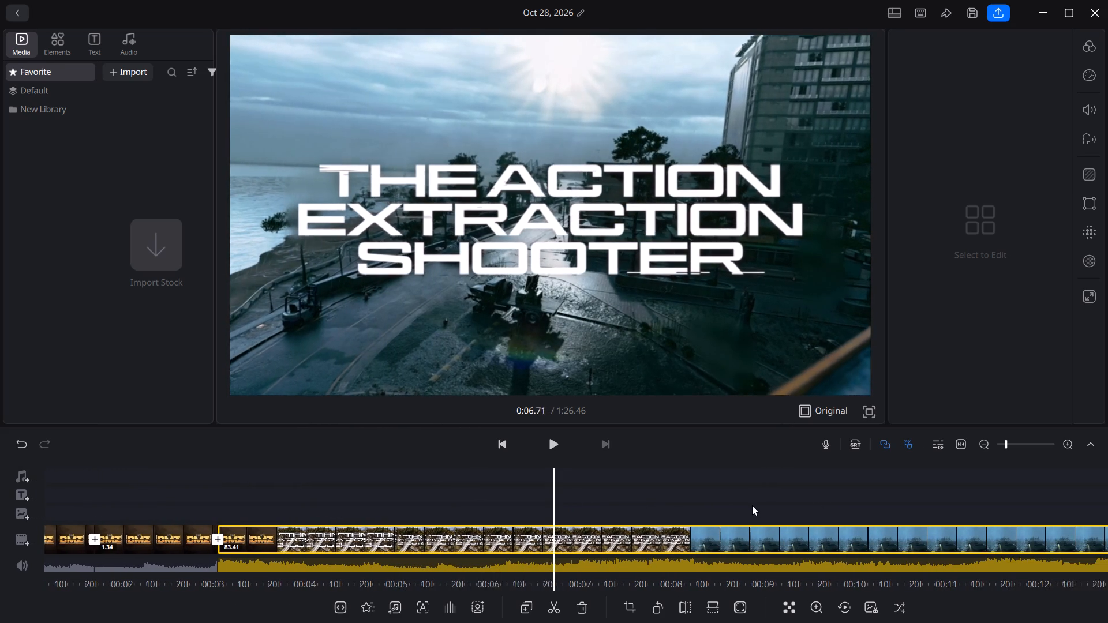
pyautogui.moveTo(752, 505); pyautogui.dragTo(723, 506)
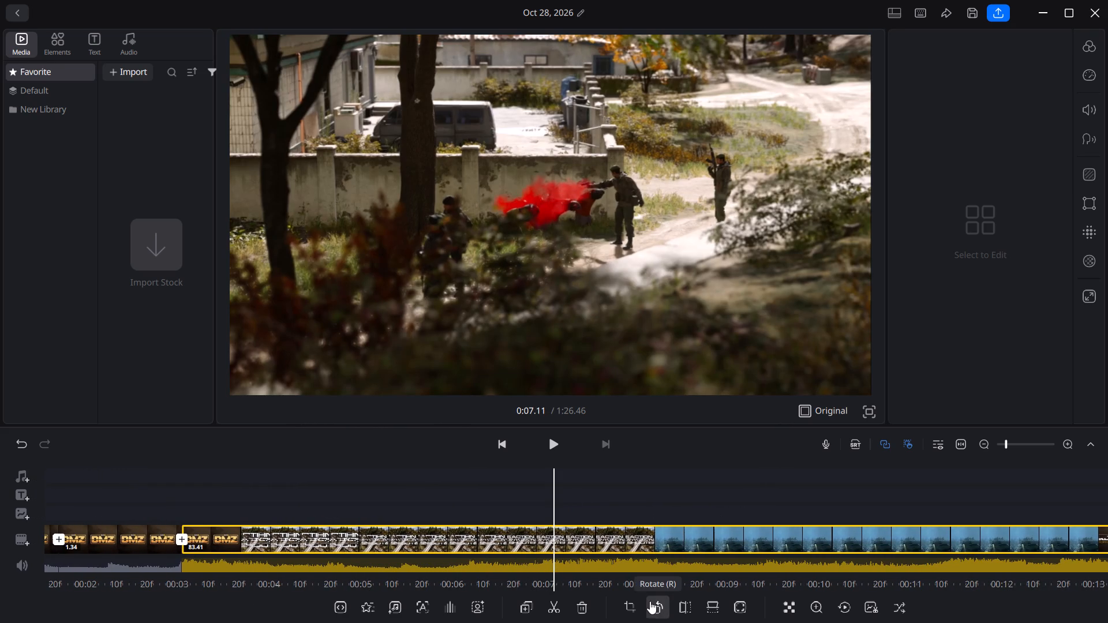
pyautogui.moveTo(676, 498); pyautogui.dragTo(698, 500)
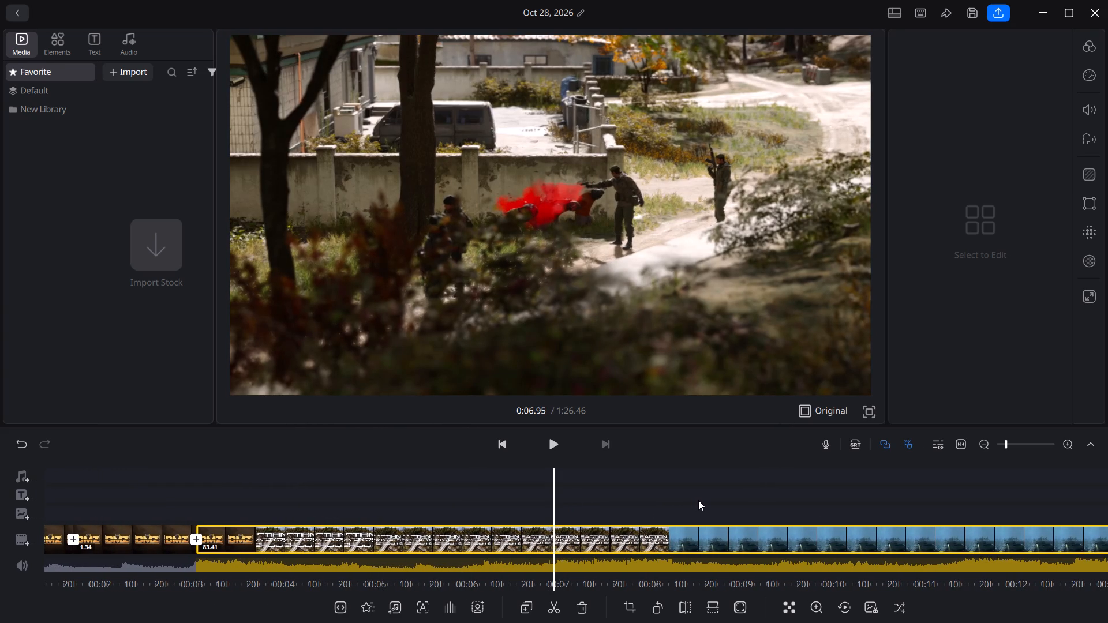
pyautogui.moveTo(698, 500); pyautogui.dragTo(705, 500)
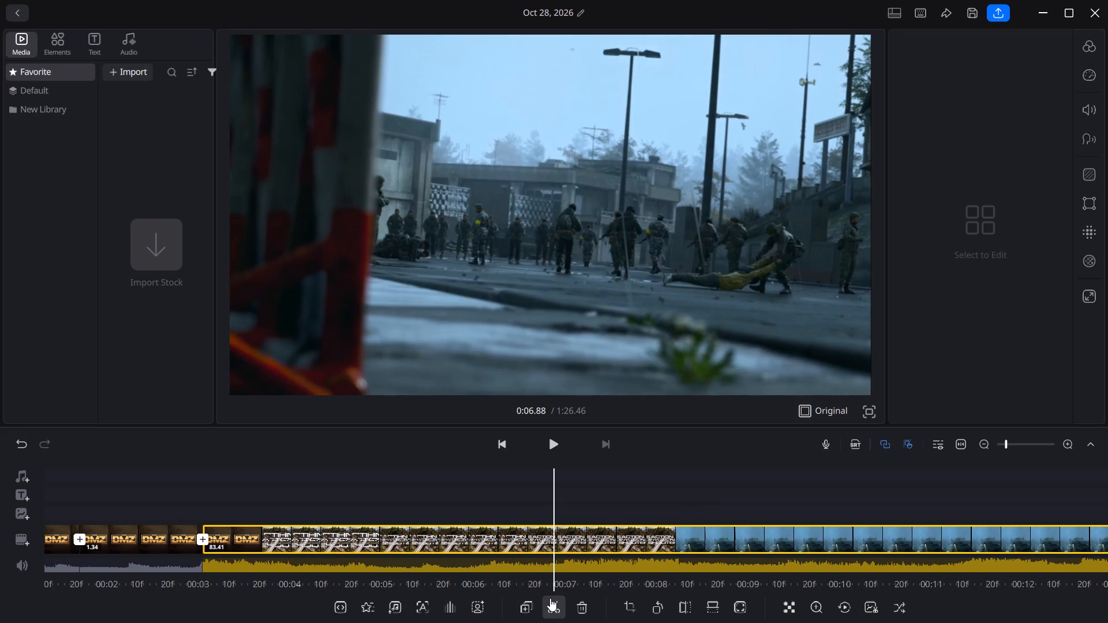
pyautogui.click(559, 602)
pyautogui.click(493, 546)
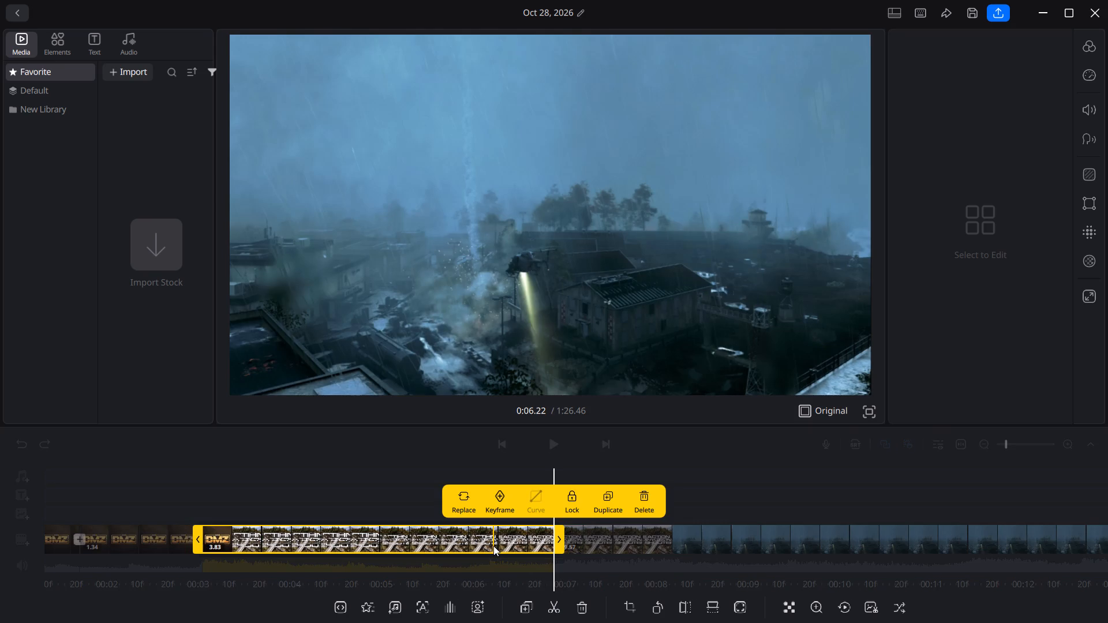
pyautogui.press('Delete')
# Split the footage at about 4.86 s, during the rainy shot of the helicopter with its searchlight.
pyautogui.moveTo(728, 512); pyautogui.dragTo(687, 513)
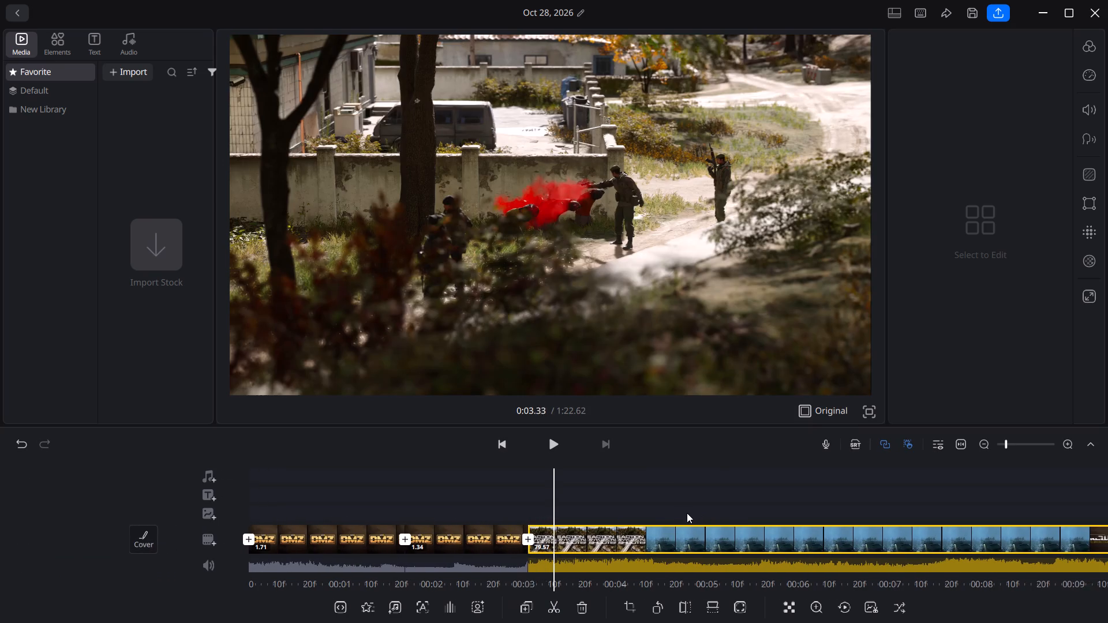
pyautogui.moveTo(687, 513); pyautogui.dragTo(614, 516)
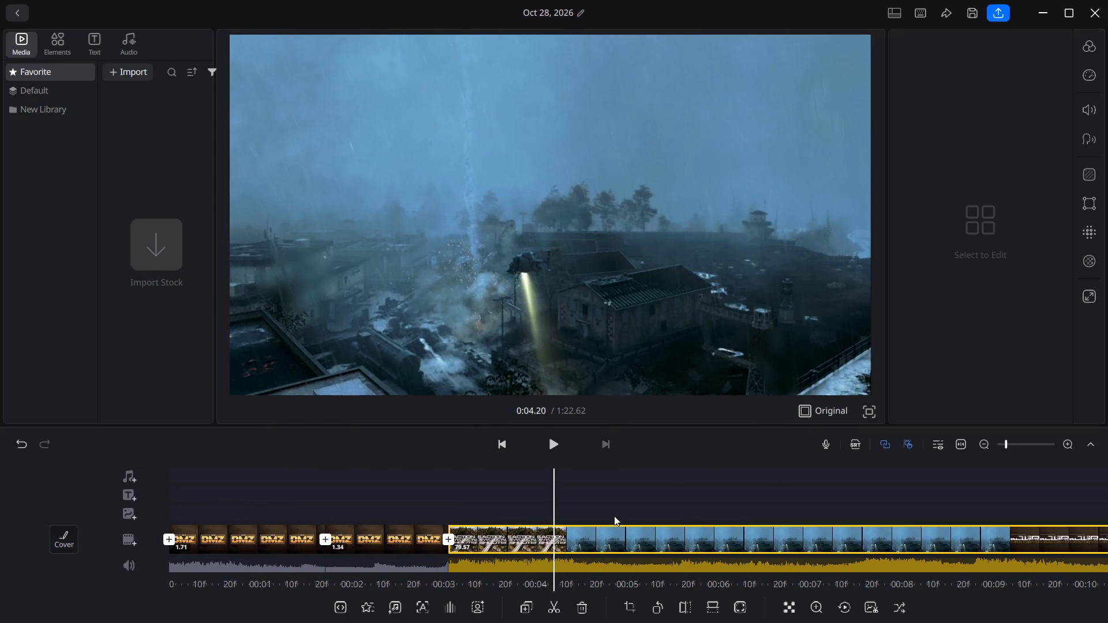
pyautogui.moveTo(614, 516); pyautogui.dragTo(560, 518)
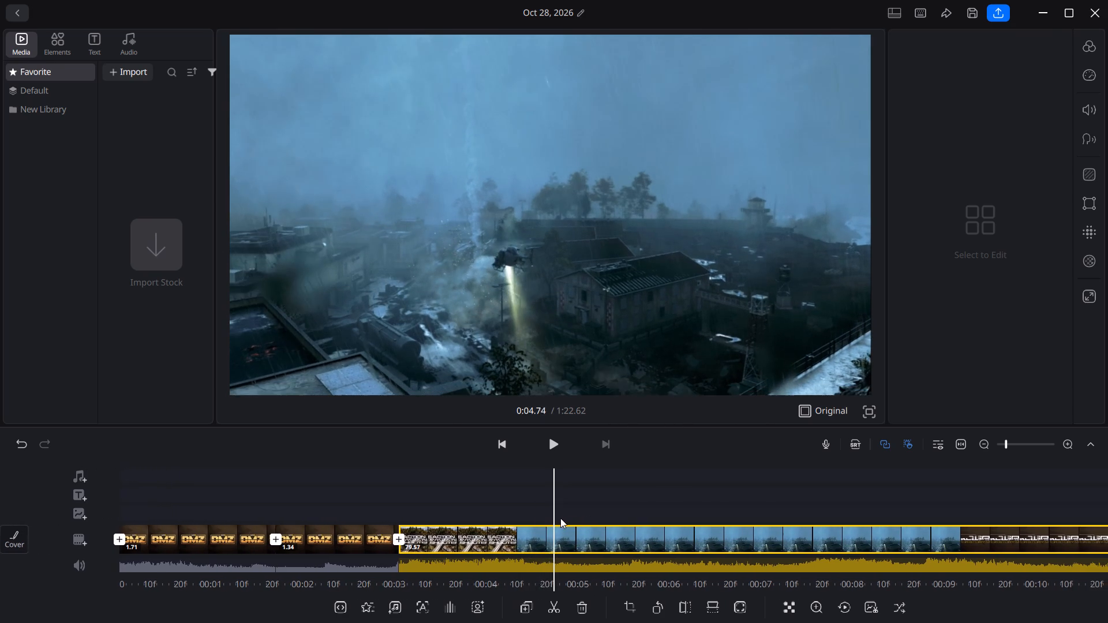
pyautogui.moveTo(560, 518); pyautogui.dragTo(529, 520)
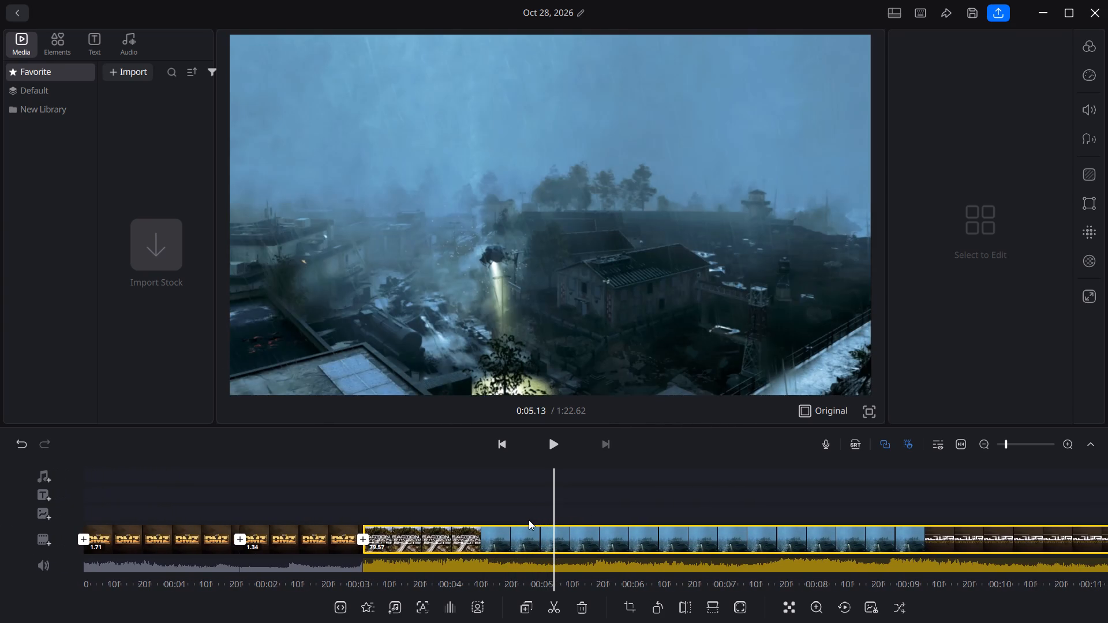
pyautogui.moveTo(529, 520); pyautogui.dragTo(552, 520)
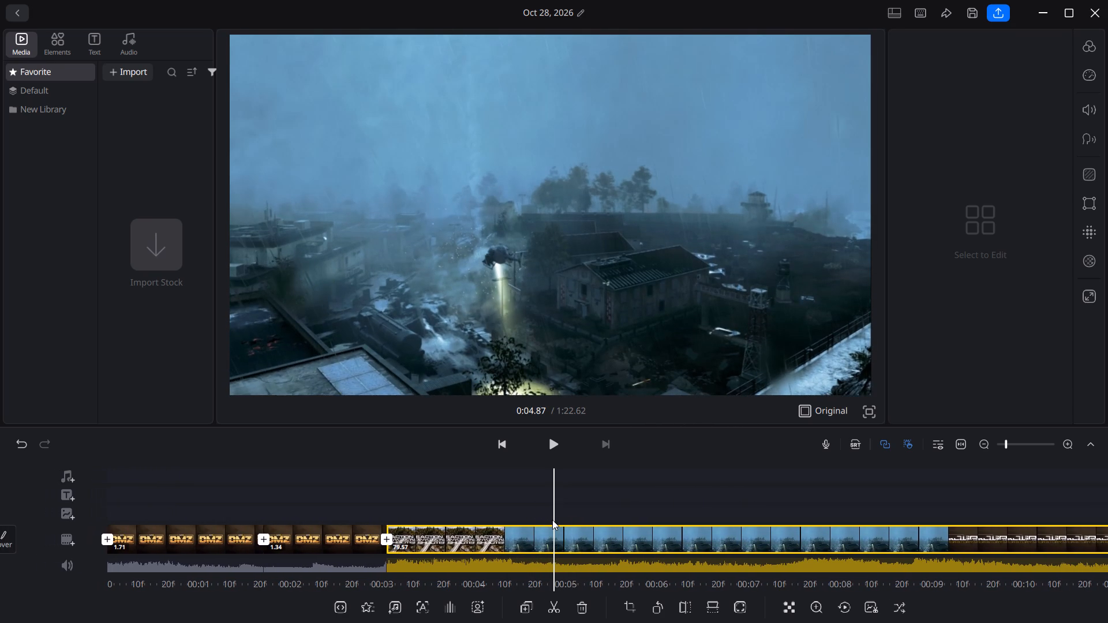
pyautogui.moveTo(552, 520); pyautogui.dragTo(553, 520)
pyautogui.click(552, 601)
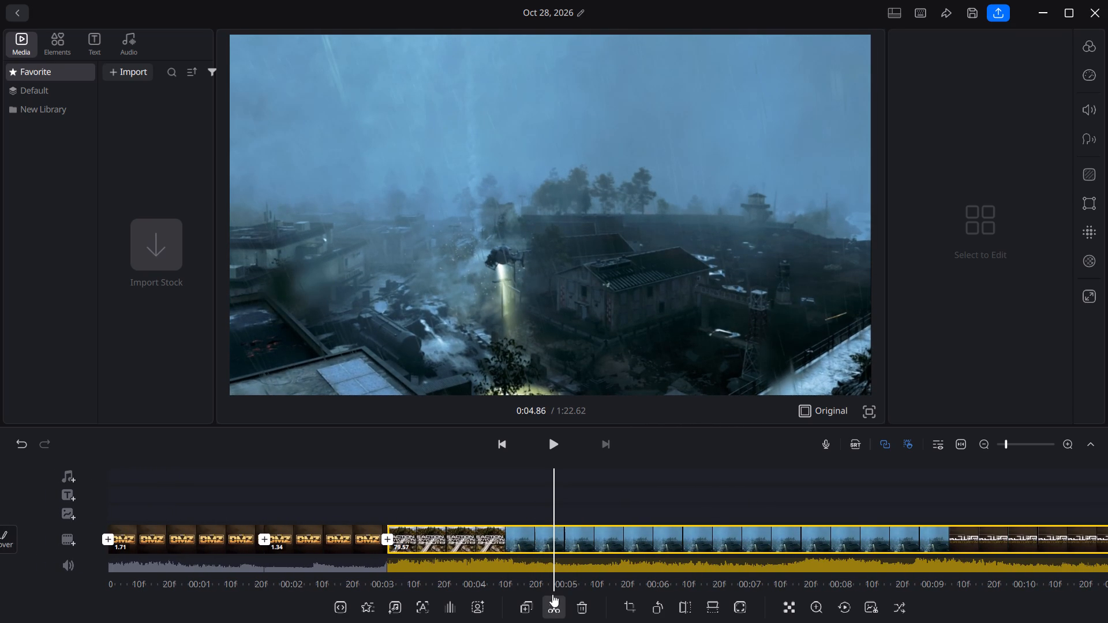
# Split the footage at about 5.98 s, in the forest shot with red smoke, and delete the 1.12 s segment before the split.
pyautogui.moveTo(654, 511); pyautogui.dragTo(643, 511)
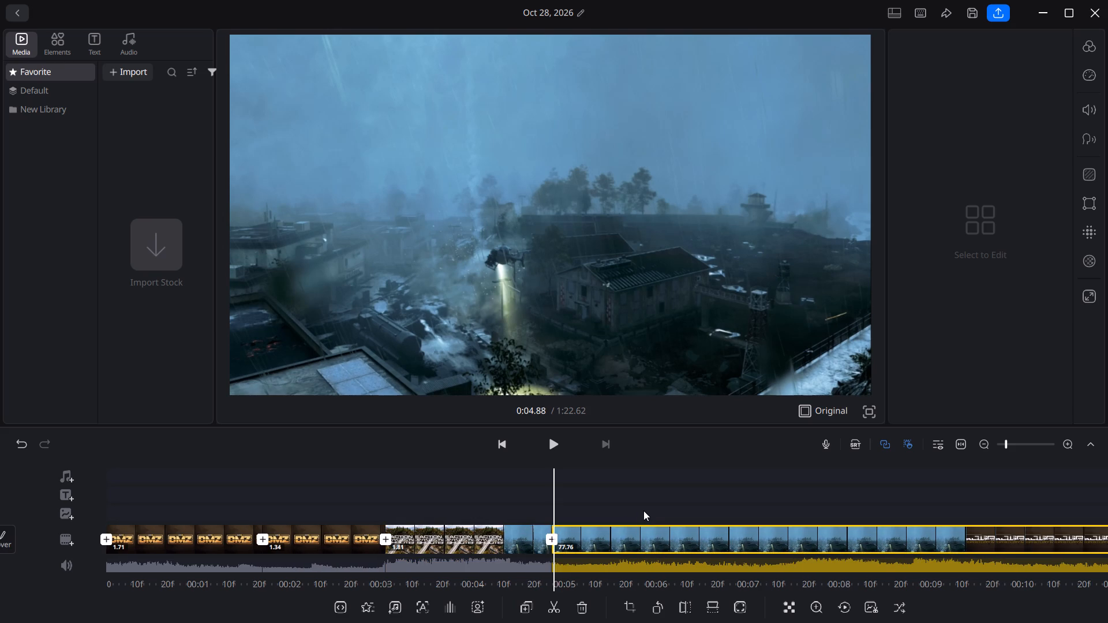
pyautogui.moveTo(643, 511); pyautogui.dragTo(557, 513)
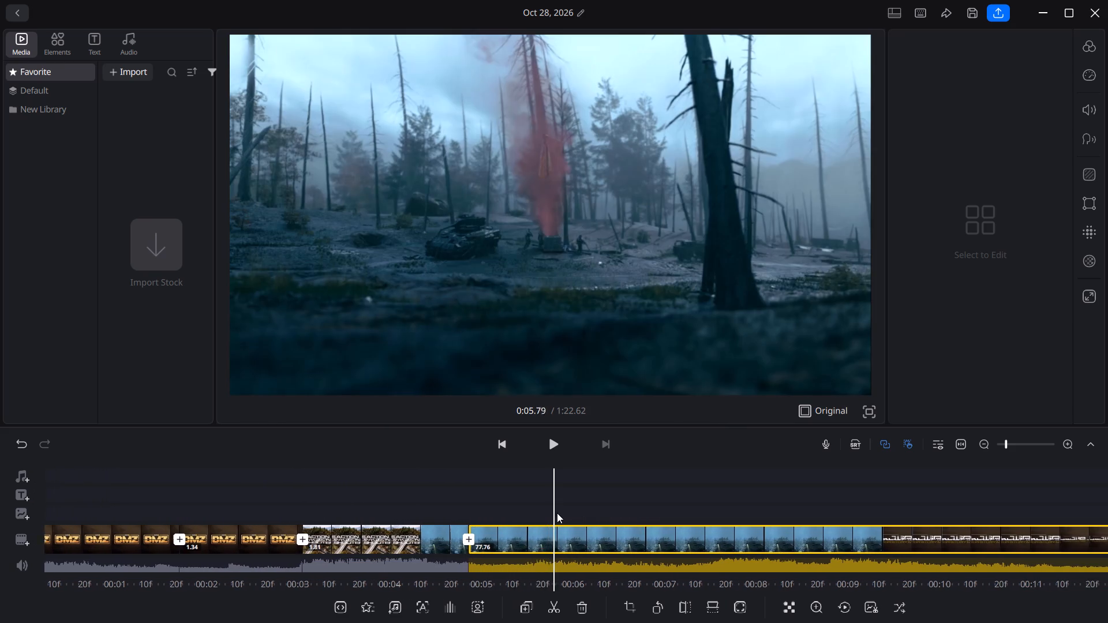
pyautogui.moveTo(557, 513); pyautogui.dragTo(543, 514)
pyautogui.moveTo(557, 611); pyautogui.dragTo(555, 605)
pyautogui.click(533, 552)
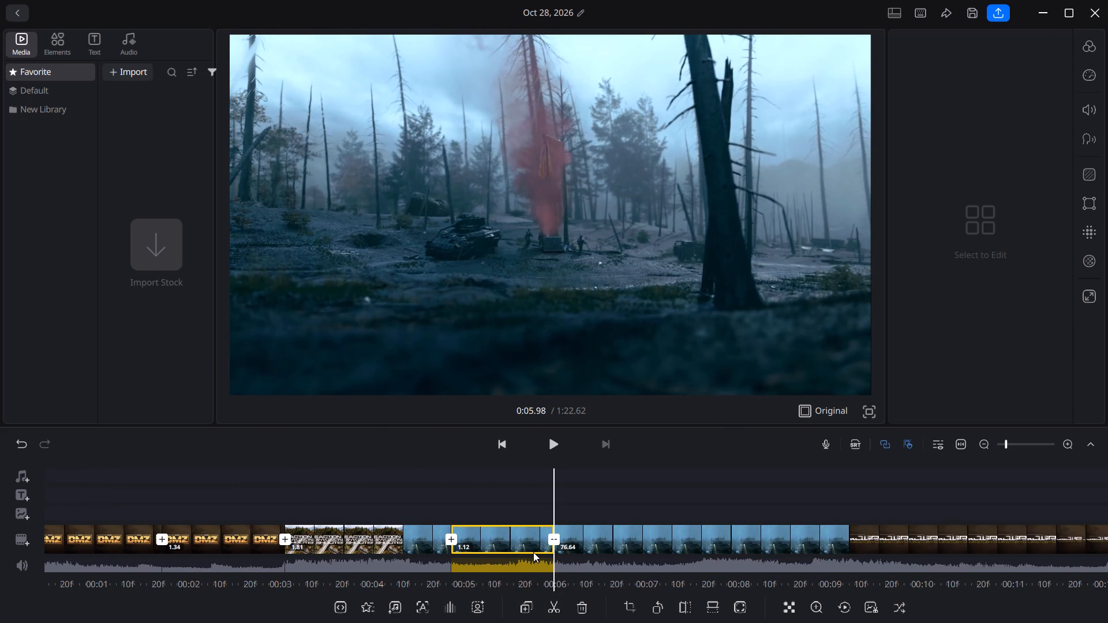
pyautogui.press('Delete')
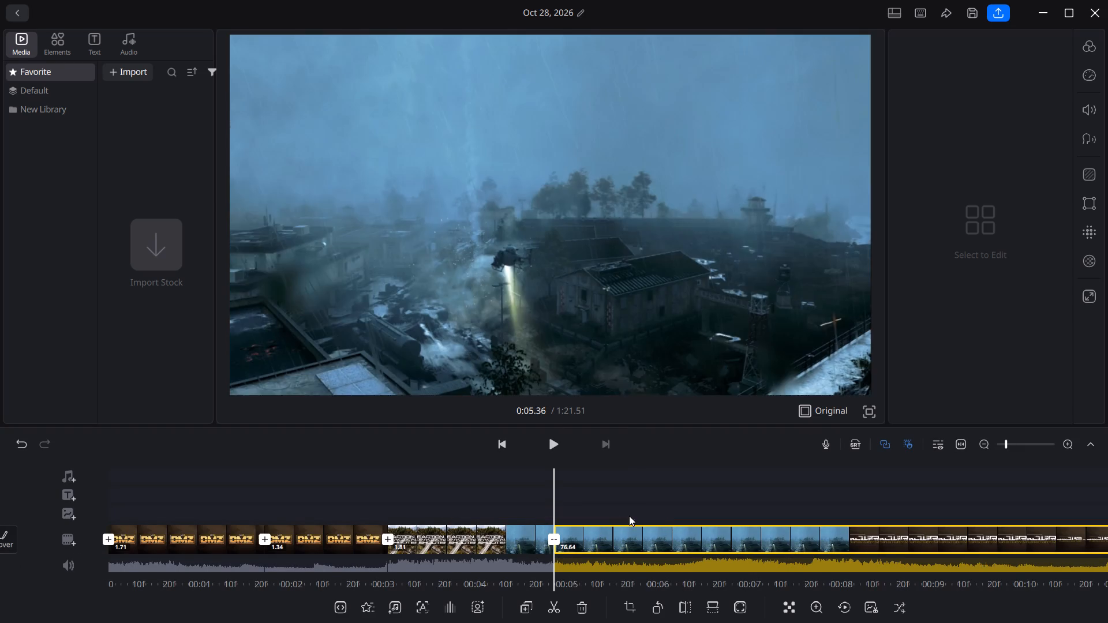
# Split the footage at about 7.50 s, in the rainy town shot before the "SQUAD UP FOR STORY MISSIONS" title.
pyautogui.moveTo(664, 511); pyautogui.dragTo(584, 517)
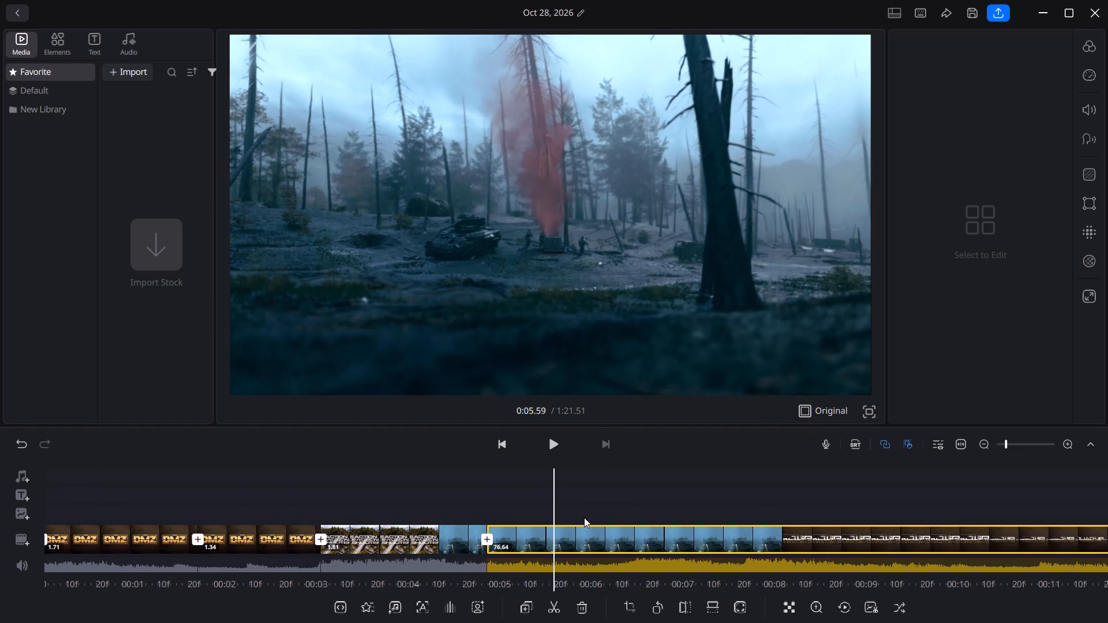
pyautogui.moveTo(584, 517); pyautogui.dragTo(516, 521)
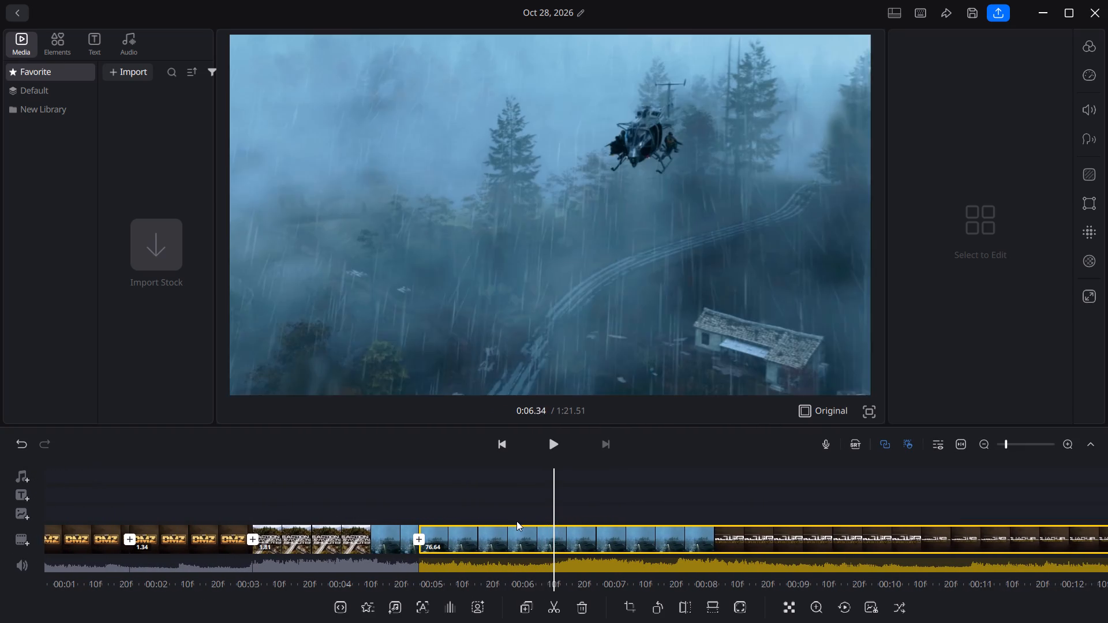
pyautogui.moveTo(516, 521); pyautogui.dragTo(485, 523)
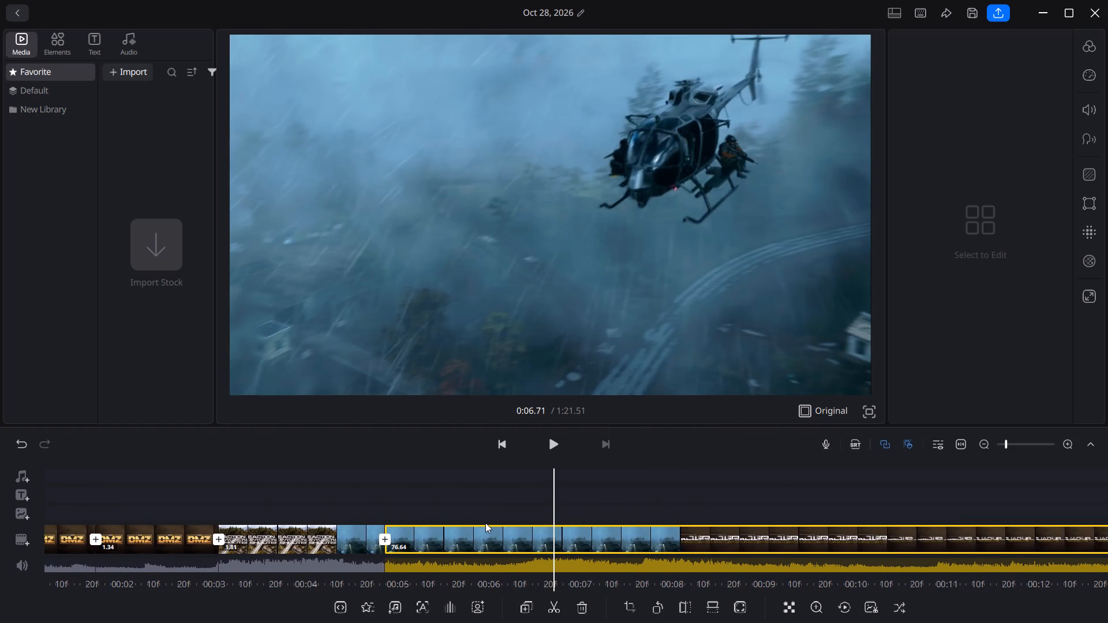
pyautogui.moveTo(485, 523); pyautogui.dragTo(472, 524)
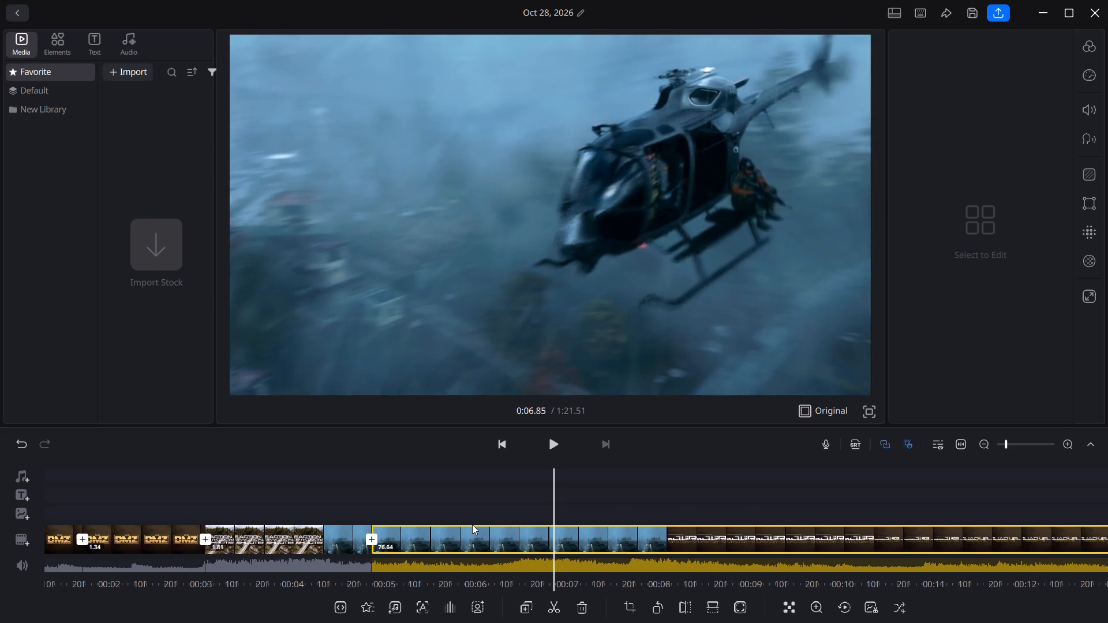
pyautogui.moveTo(472, 524); pyautogui.dragTo(455, 526)
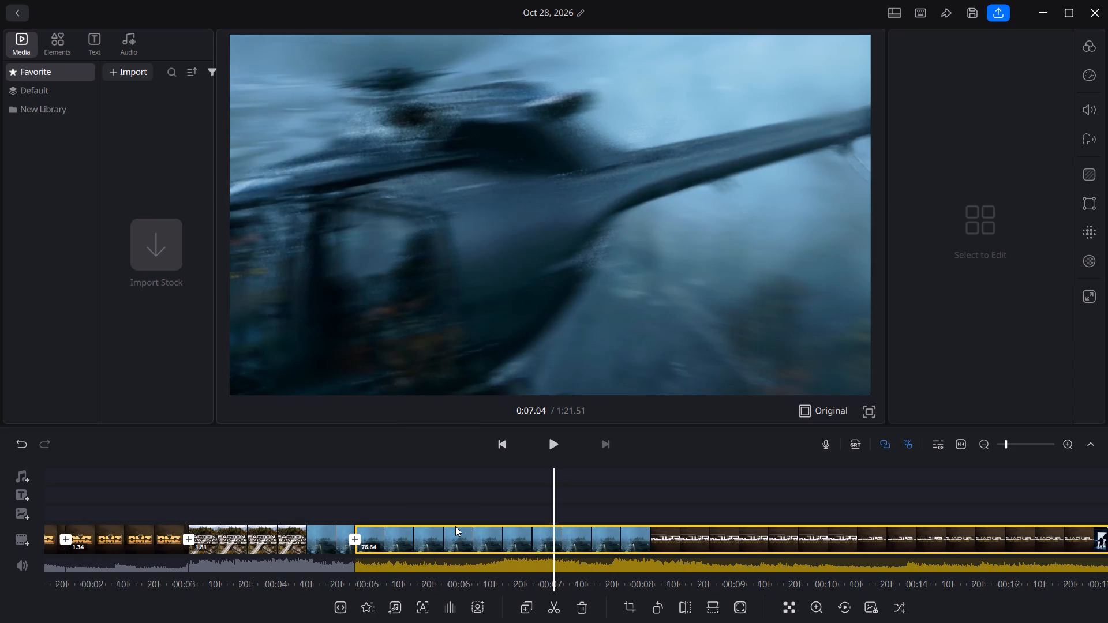
pyautogui.moveTo(455, 526); pyautogui.dragTo(448, 528)
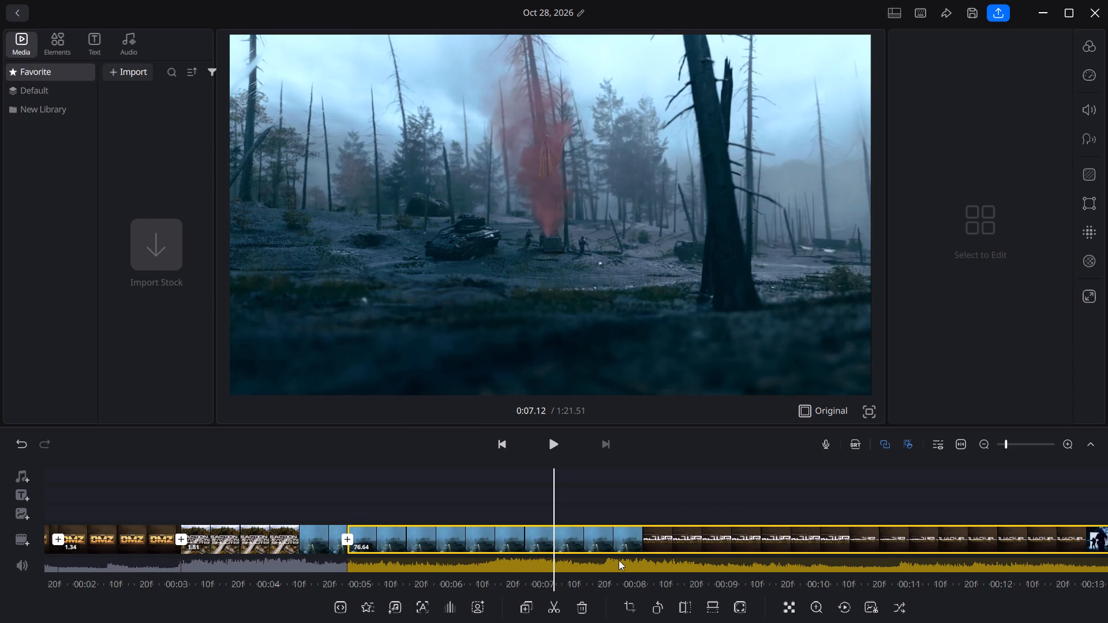
pyautogui.moveTo(649, 509); pyautogui.dragTo(611, 519)
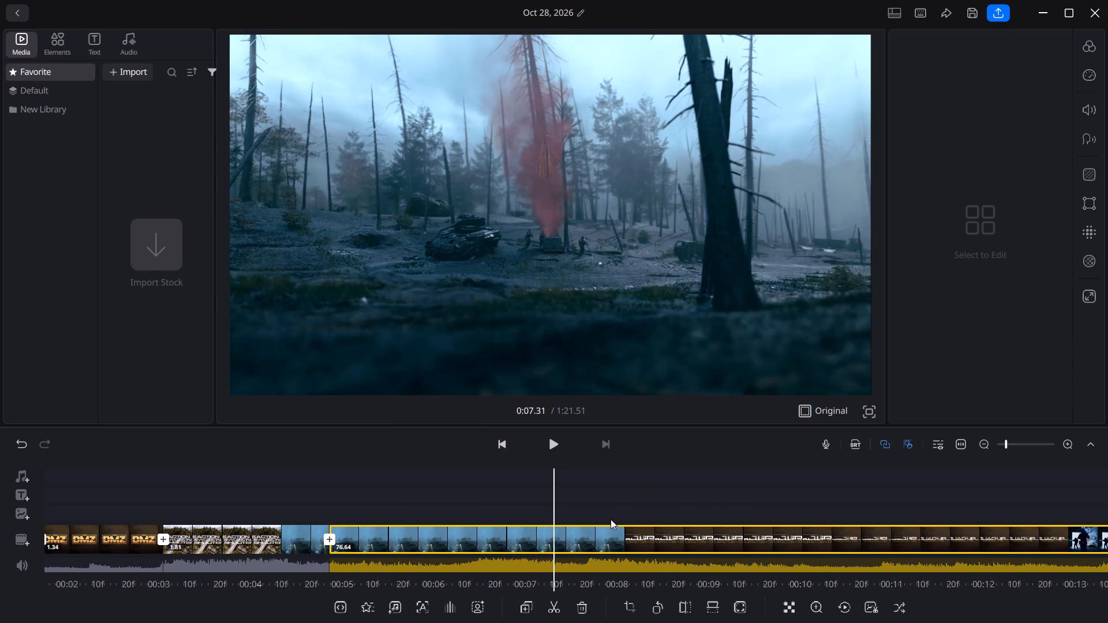
pyautogui.moveTo(611, 519); pyautogui.dragTo(573, 523)
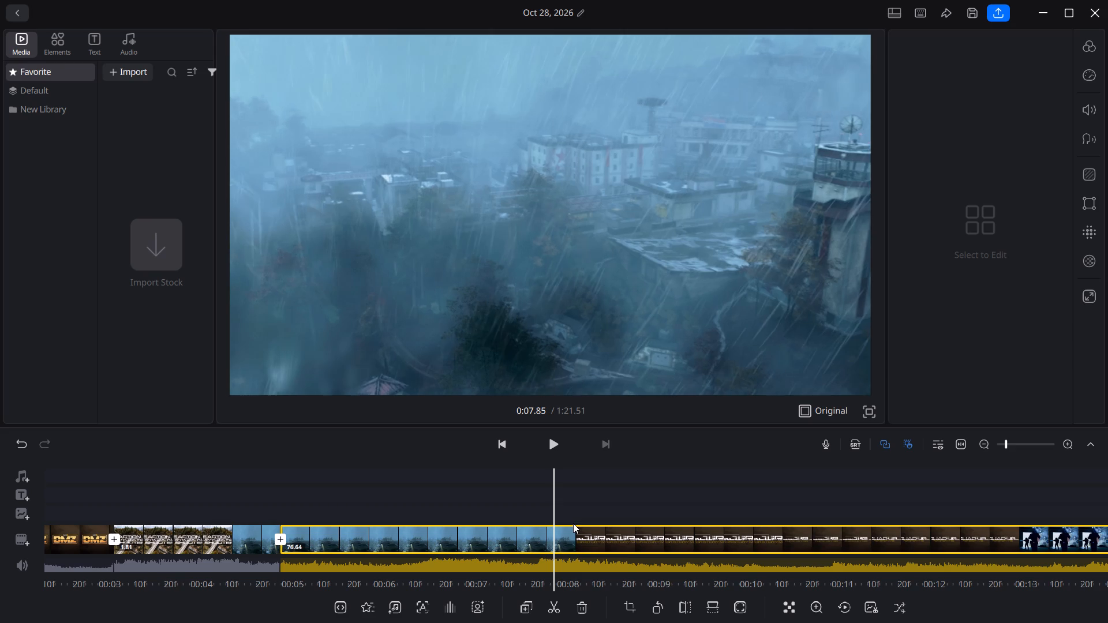
pyautogui.moveTo(586, 518); pyautogui.dragTo(627, 519)
pyautogui.click(551, 614)
# Split the footage at about 11.0 s, after the "SQUAD UP FOR STORY MISSIONS" title, and delete the title segment before the split.
pyautogui.moveTo(646, 509); pyautogui.dragTo(647, 509)
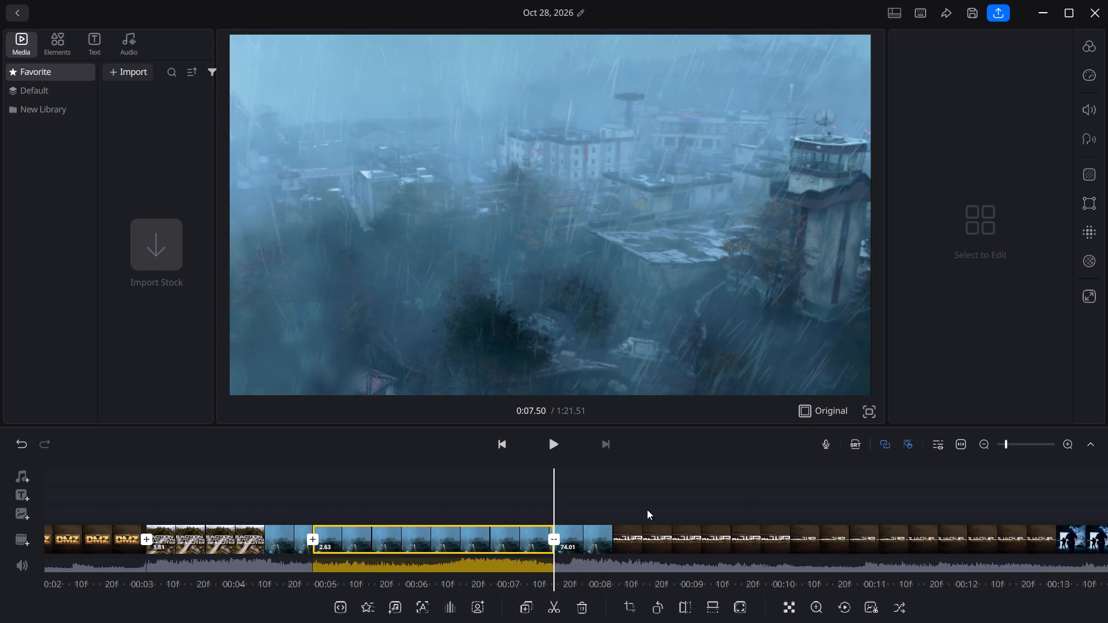
pyautogui.moveTo(647, 509); pyautogui.dragTo(598, 516)
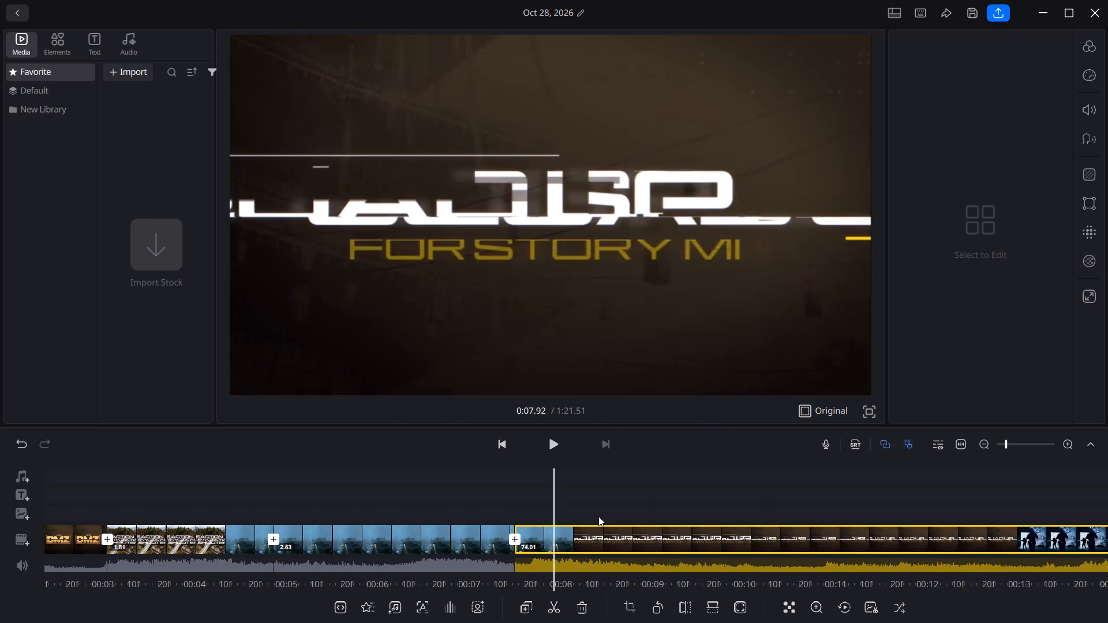
pyautogui.moveTo(598, 516); pyautogui.dragTo(573, 516)
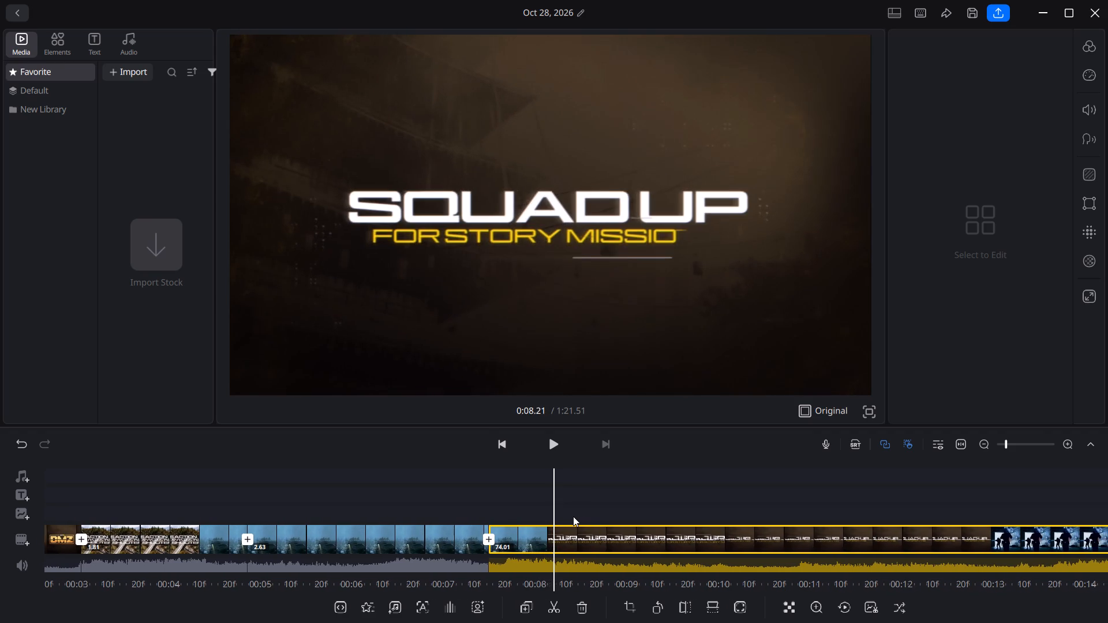
pyautogui.moveTo(573, 516); pyautogui.dragTo(541, 516)
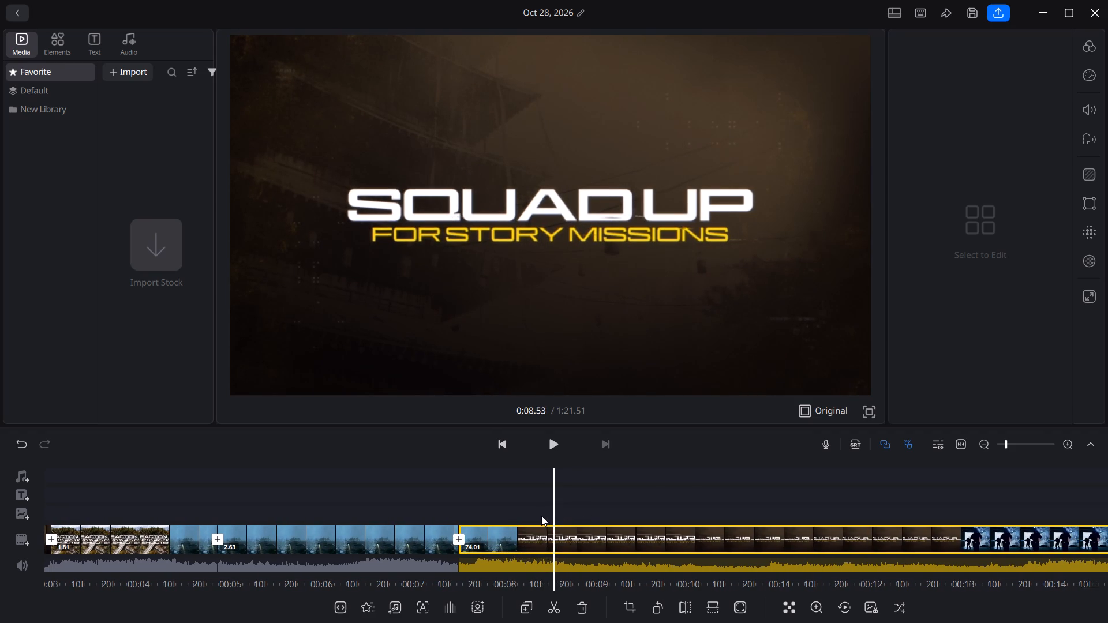
pyautogui.moveTo(541, 516); pyautogui.dragTo(475, 515)
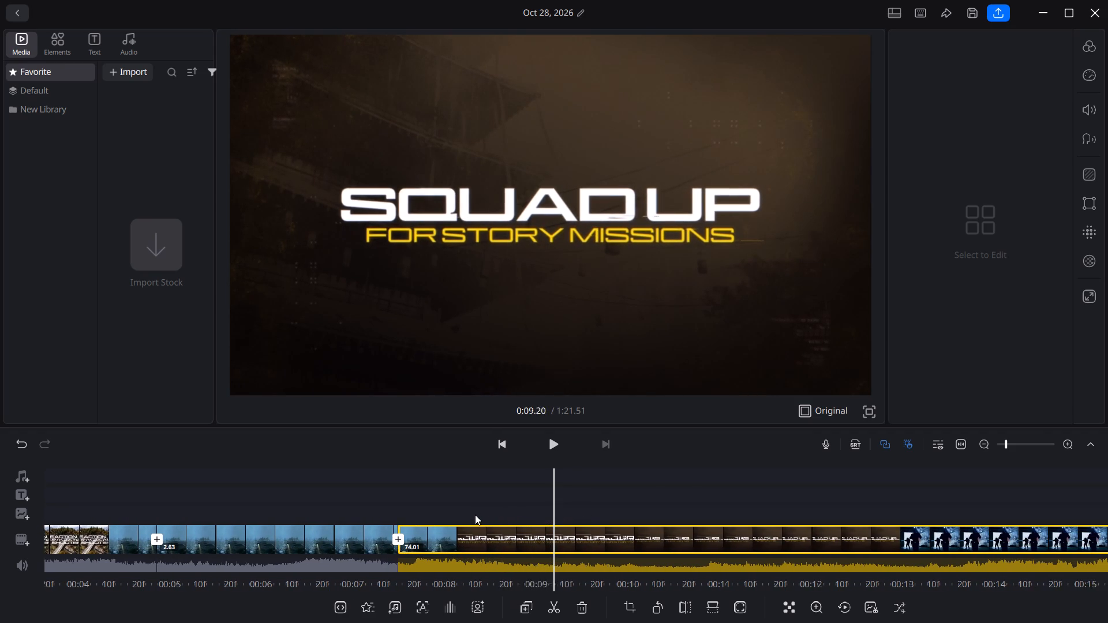
pyautogui.moveTo(475, 515); pyautogui.dragTo(399, 519)
pyautogui.moveTo(643, 500); pyautogui.dragTo(565, 502)
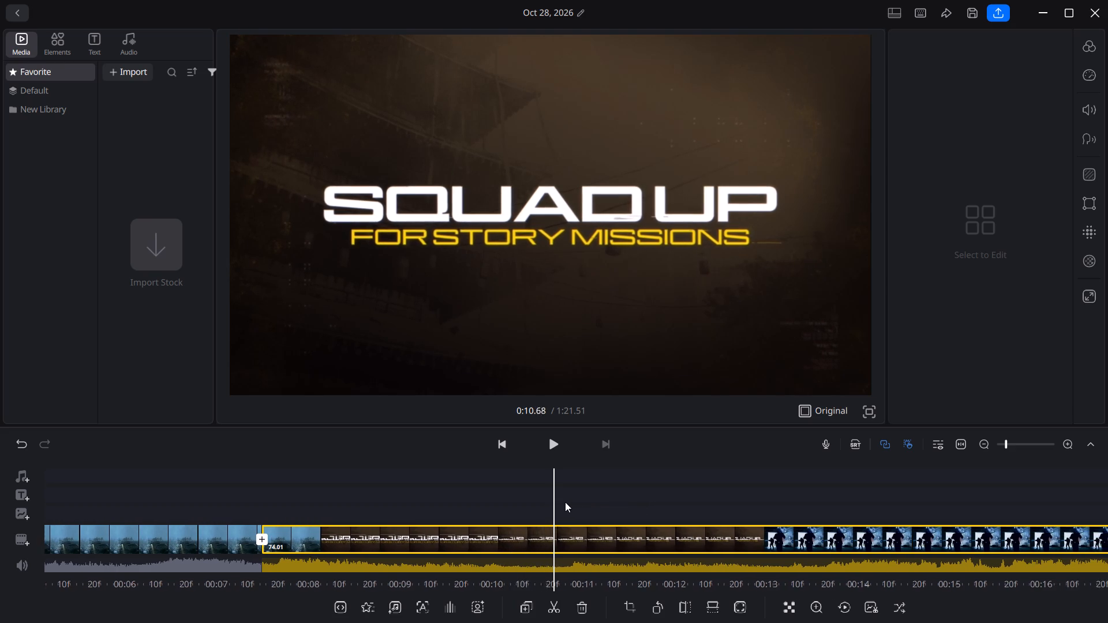
pyautogui.moveTo(565, 502); pyautogui.dragTo(549, 503)
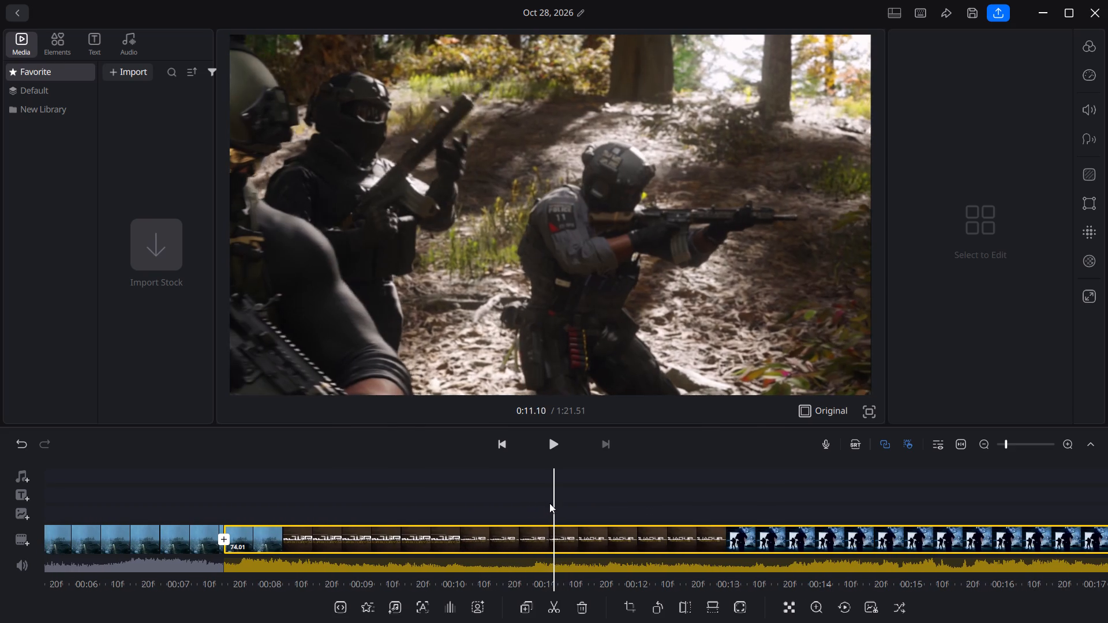
pyautogui.moveTo(549, 503); pyautogui.dragTo(555, 504)
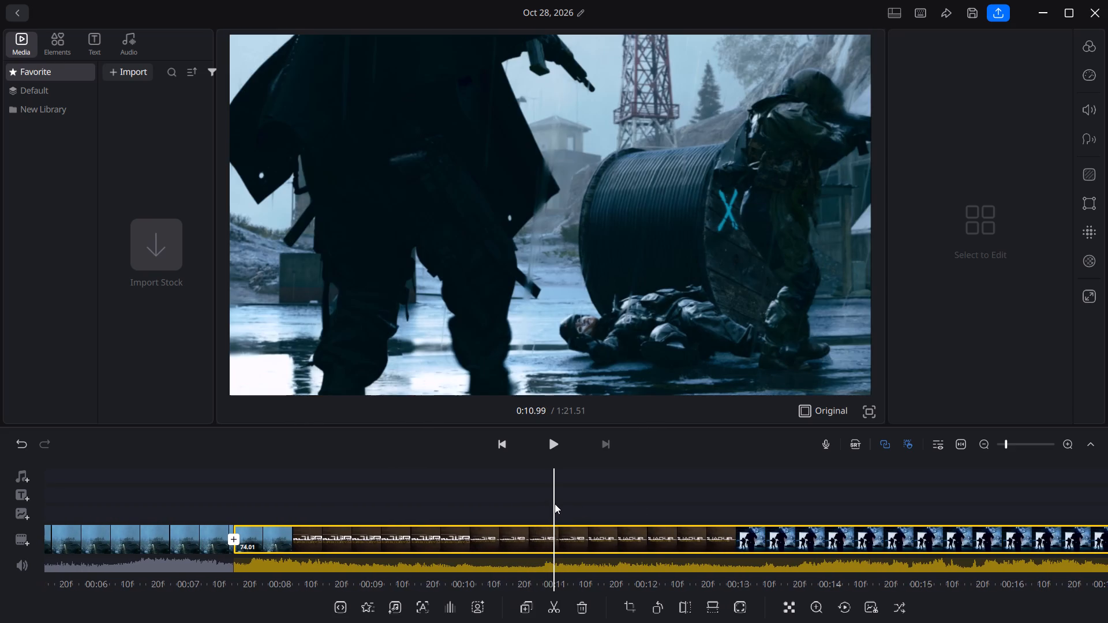
pyautogui.moveTo(555, 504); pyautogui.dragTo(553, 504)
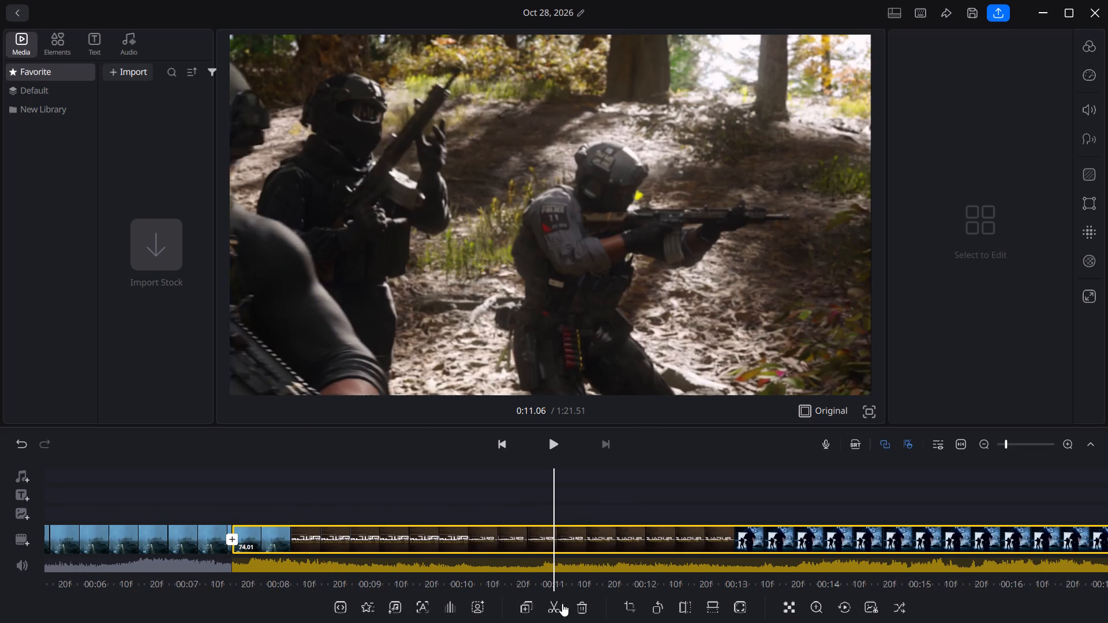
pyautogui.click(562, 610)
pyautogui.click(521, 538)
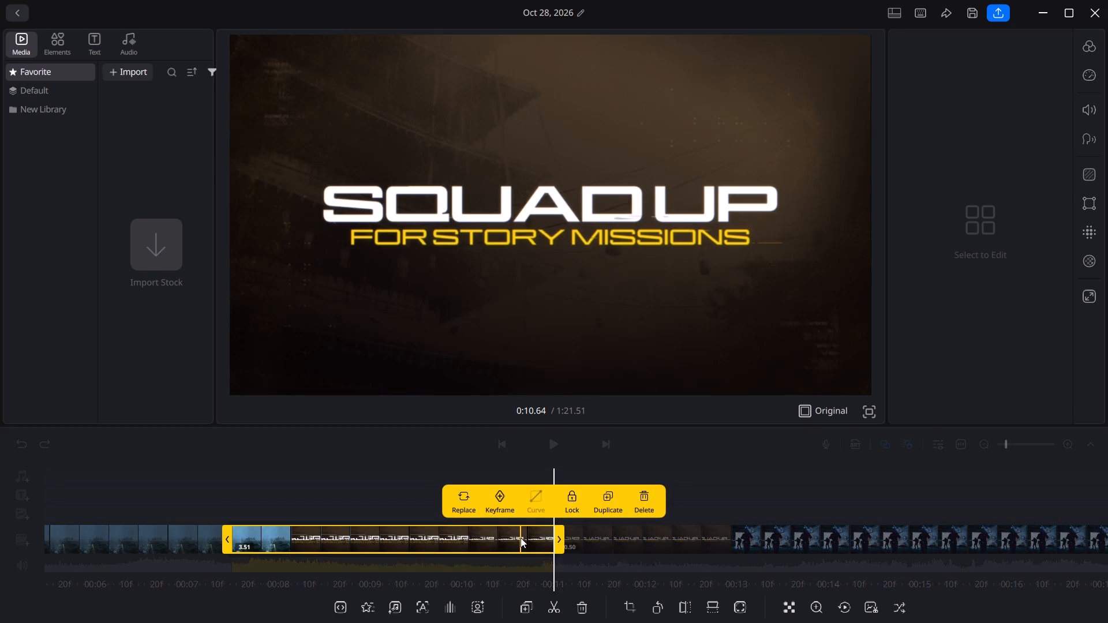
pyautogui.press('Delete')
# Split the footage at about 11.34 s, near the end of the dark first-person gunsight shot before the hospital bed shot.
pyautogui.moveTo(690, 506); pyautogui.dragTo(658, 511)
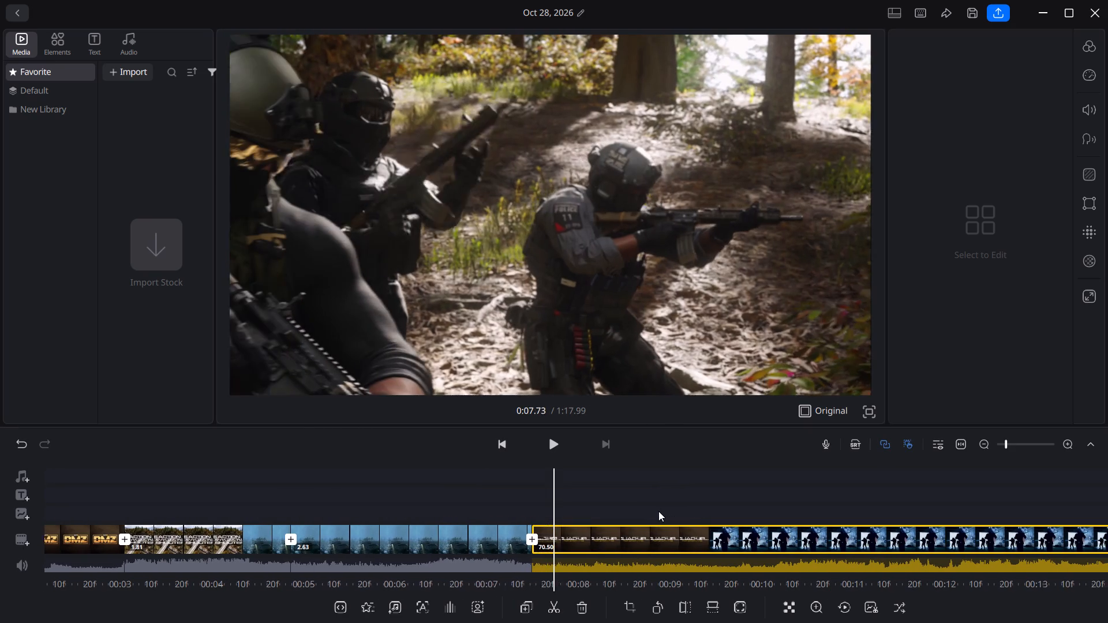
pyautogui.moveTo(658, 511); pyautogui.dragTo(585, 511)
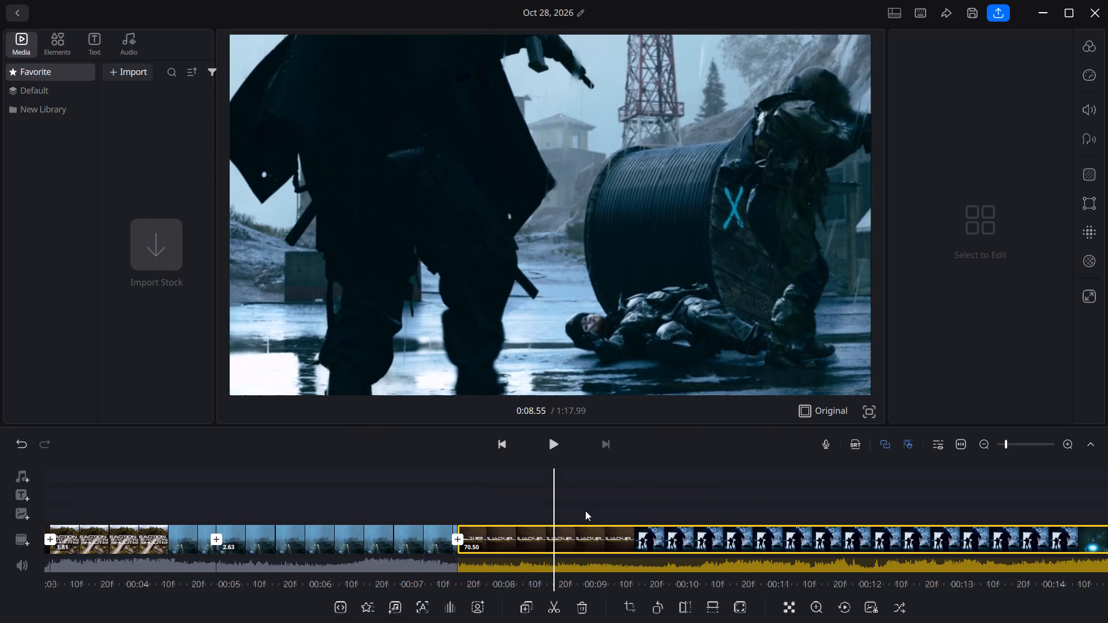
pyautogui.moveTo(585, 511); pyautogui.dragTo(510, 513)
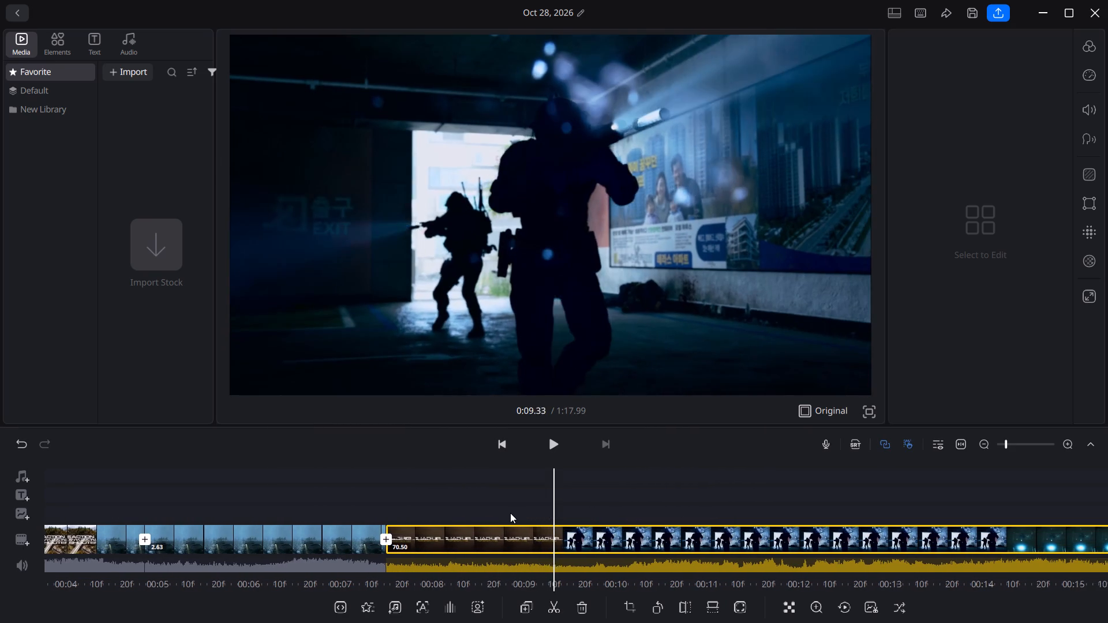
pyautogui.moveTo(510, 513); pyautogui.dragTo(462, 514)
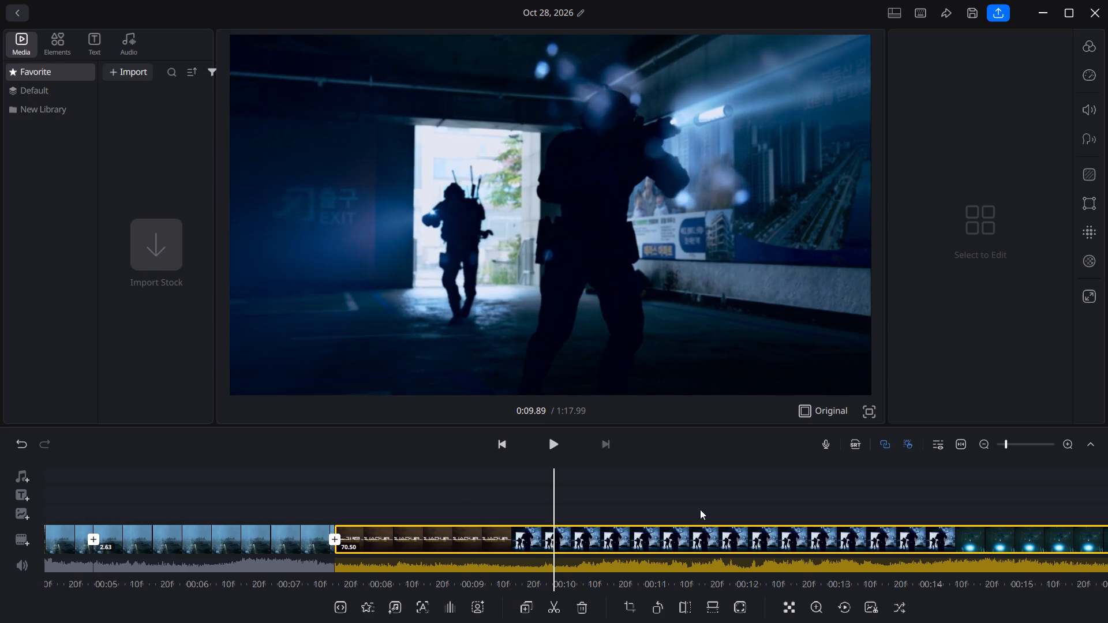
pyautogui.moveTo(701, 509); pyautogui.dragTo(590, 509)
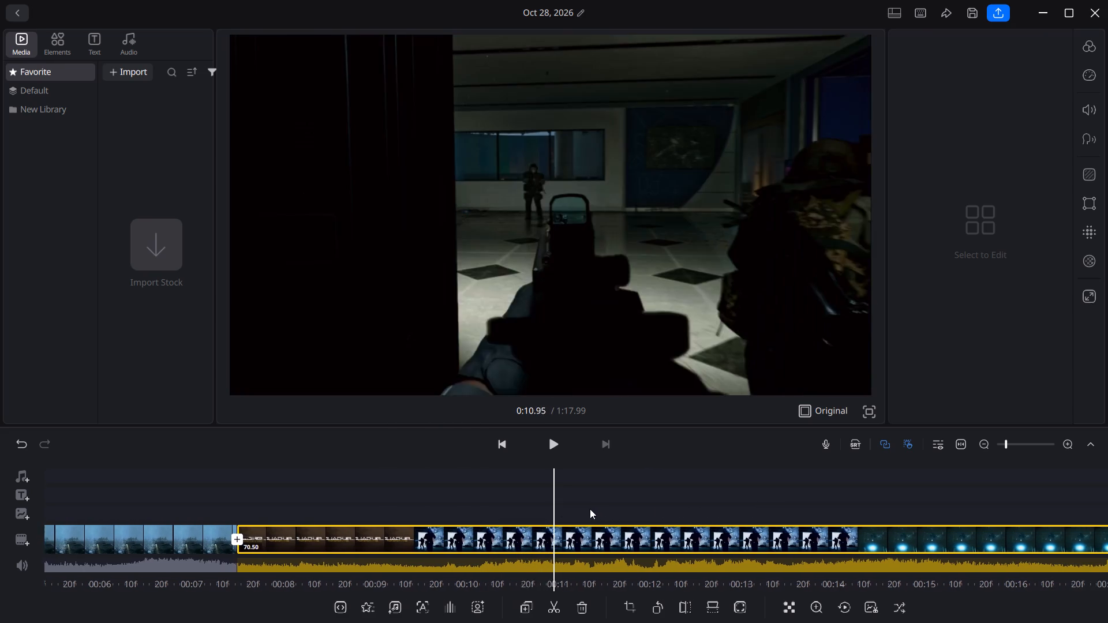
pyautogui.moveTo(590, 509); pyautogui.dragTo(559, 509)
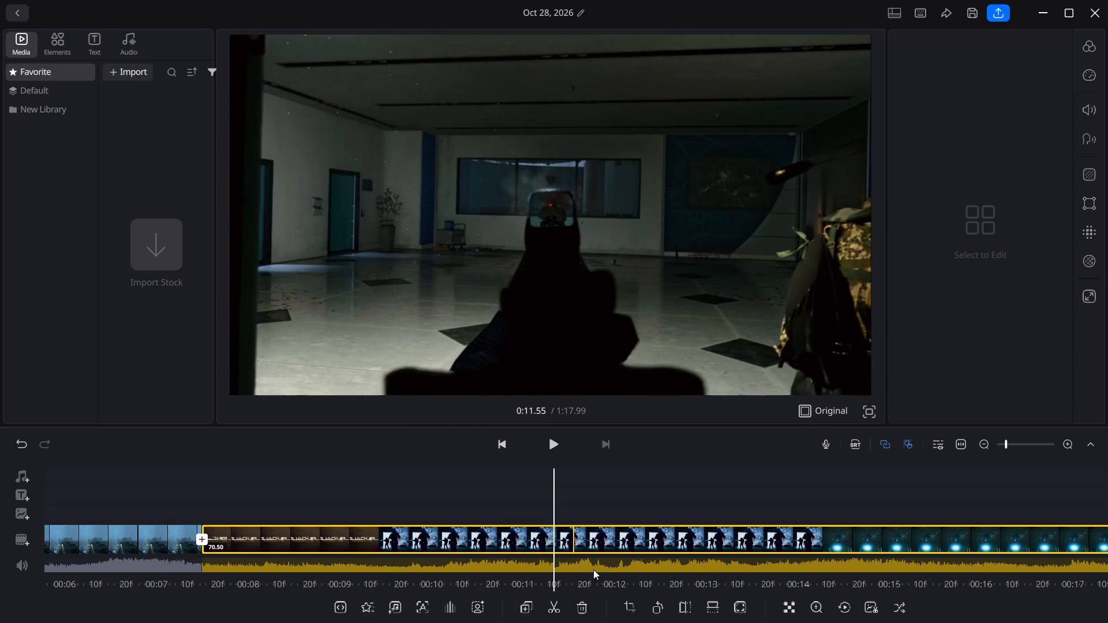
pyautogui.click(555, 613)
# Split the footage at about 12.87 s, in the hospital corridor shot, and delete the 1.54 s segment before the split.
pyautogui.moveTo(698, 506); pyautogui.dragTo(673, 506)
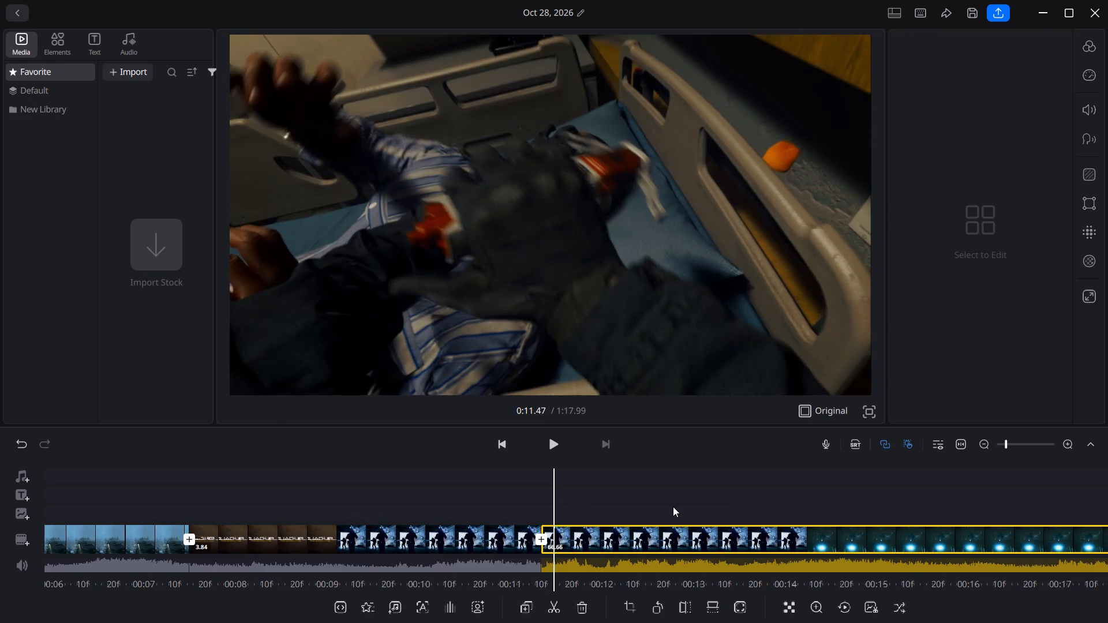
pyautogui.moveTo(673, 506); pyautogui.dragTo(570, 511)
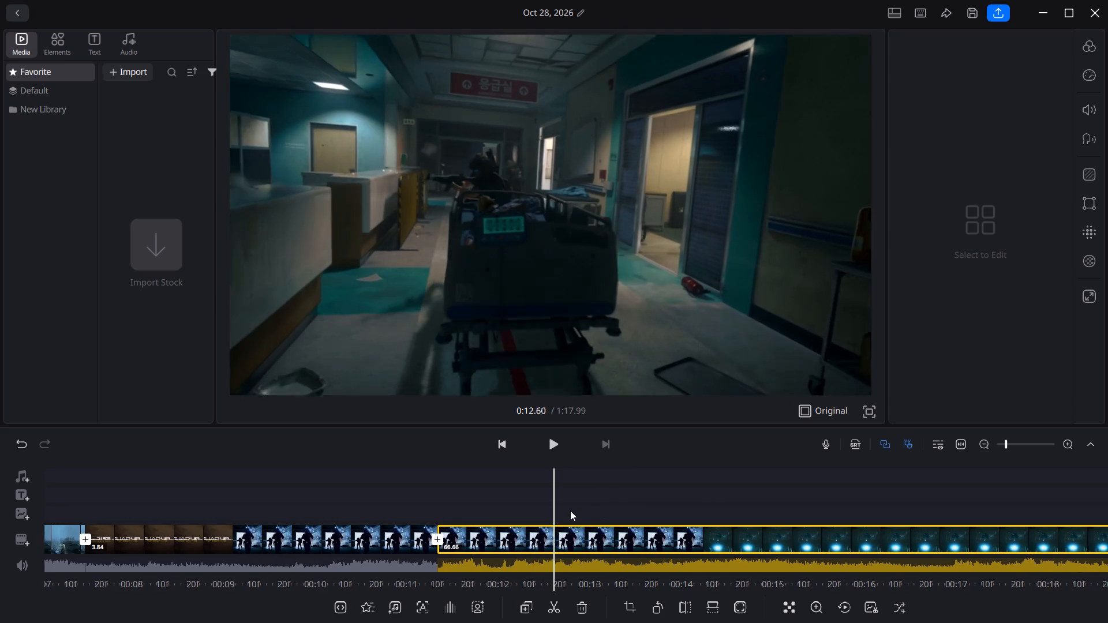
pyautogui.moveTo(570, 511); pyautogui.dragTo(549, 512)
pyautogui.click(555, 606)
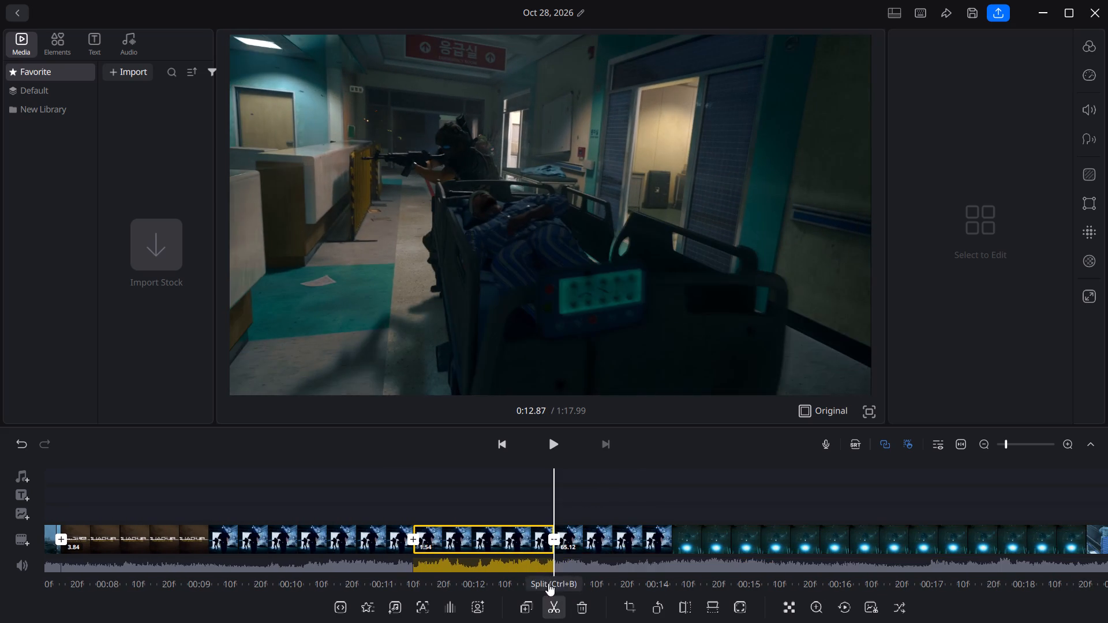
pyautogui.click(535, 543)
pyautogui.press('Delete')
# Split the footage at about 13.10 s, just before the "COMPLETE OBJECTIVES AND EARN REWARDS" title.
pyautogui.moveTo(707, 508); pyautogui.dragTo(692, 509)
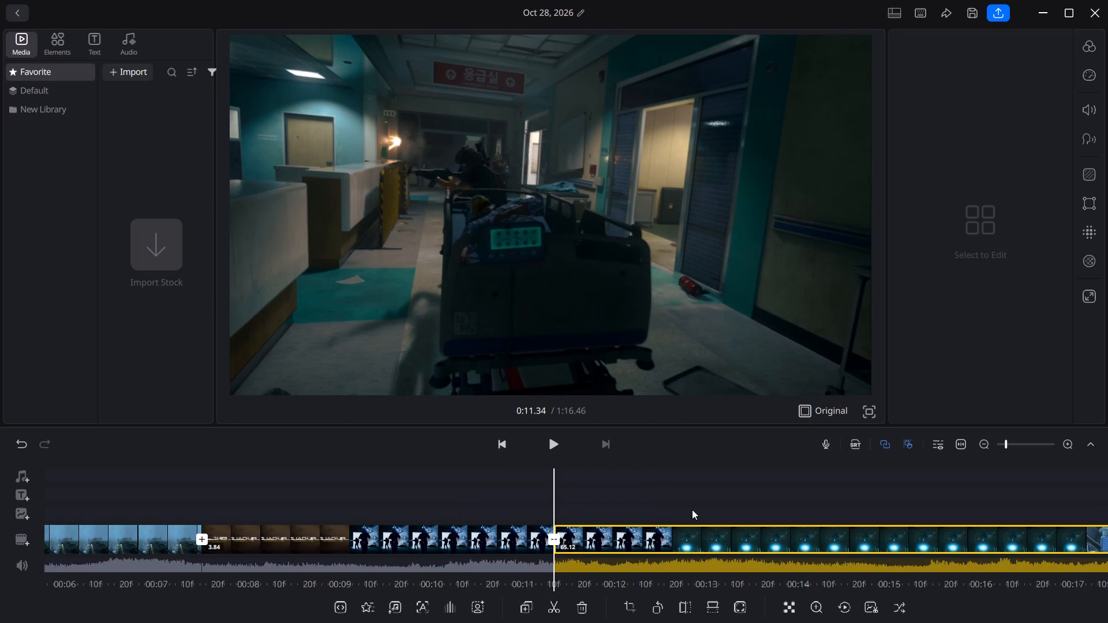
pyautogui.moveTo(692, 509); pyautogui.dragTo(611, 510)
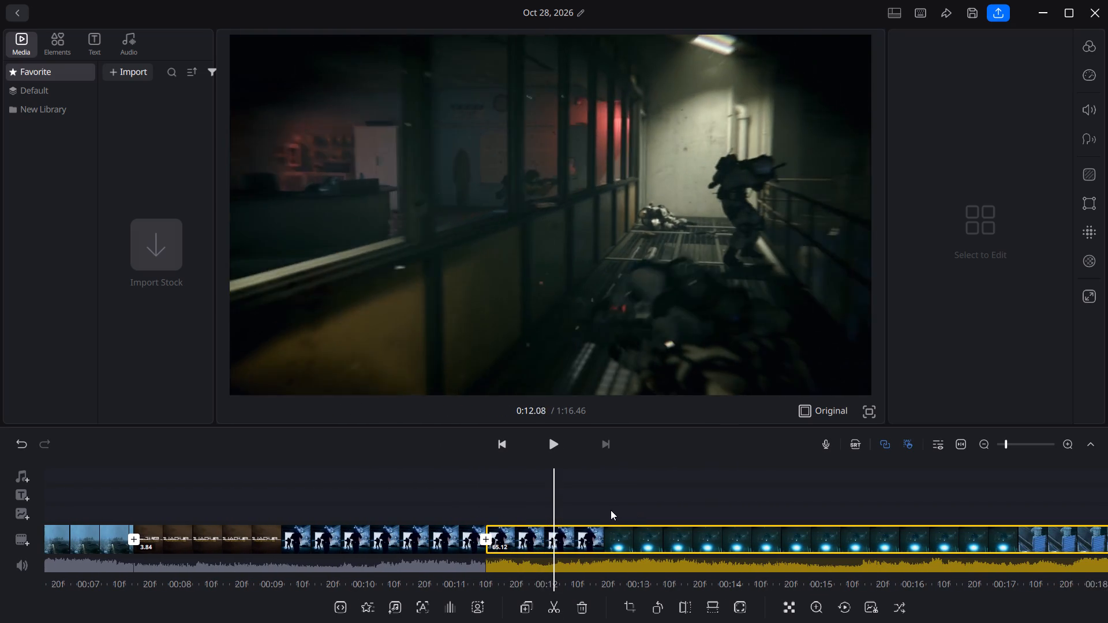
pyautogui.moveTo(611, 510); pyautogui.dragTo(548, 513)
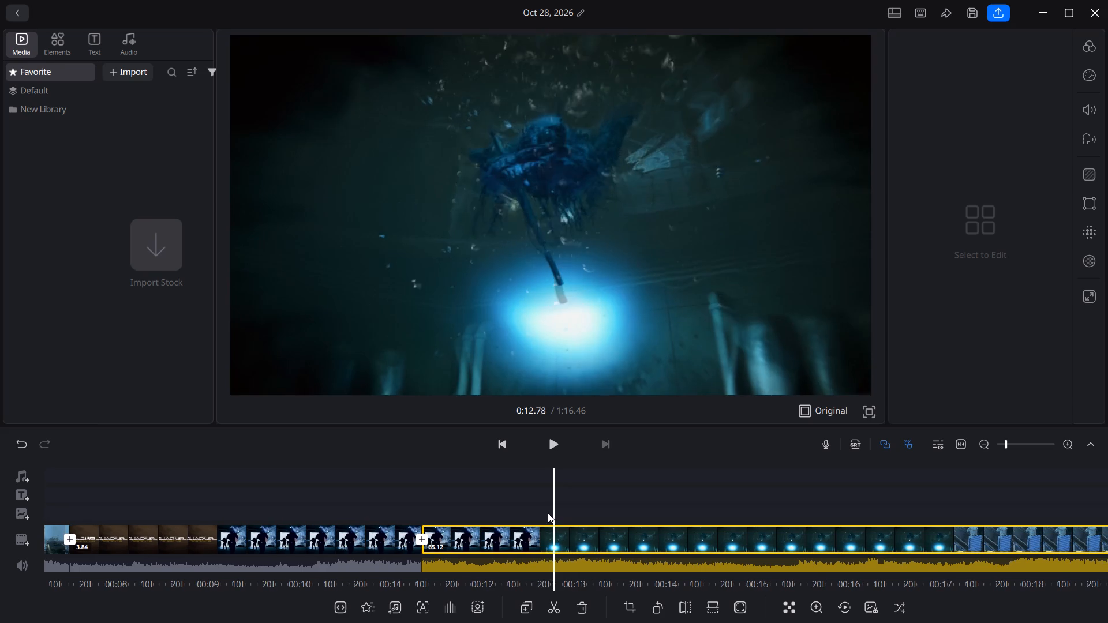
pyautogui.moveTo(548, 513); pyautogui.dragTo(497, 515)
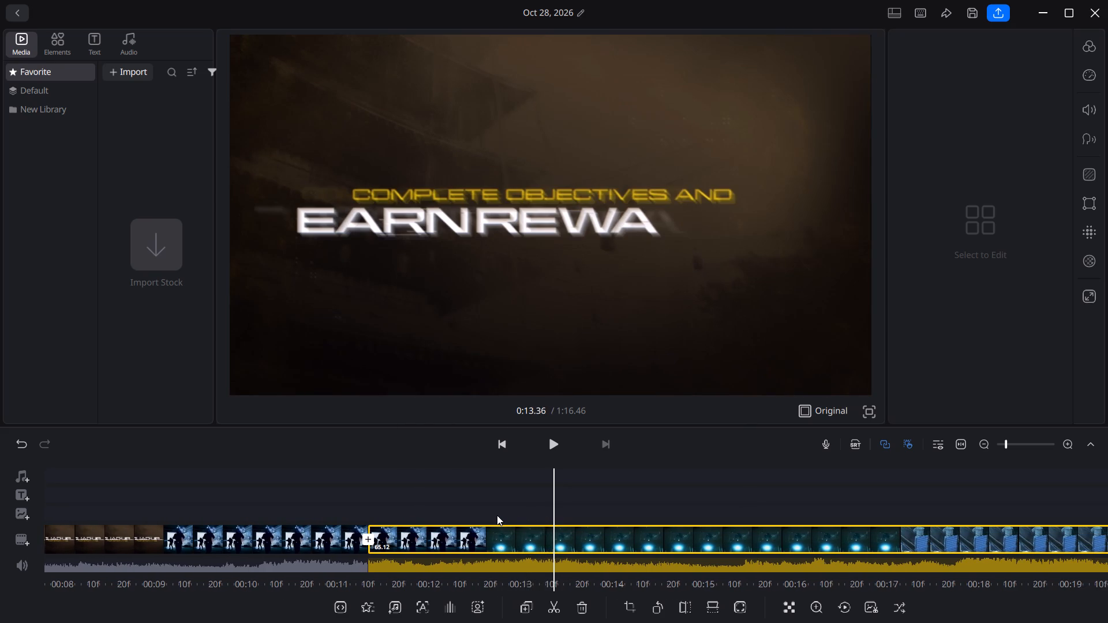
pyautogui.moveTo(497, 515); pyautogui.dragTo(521, 515)
pyautogui.click(545, 610)
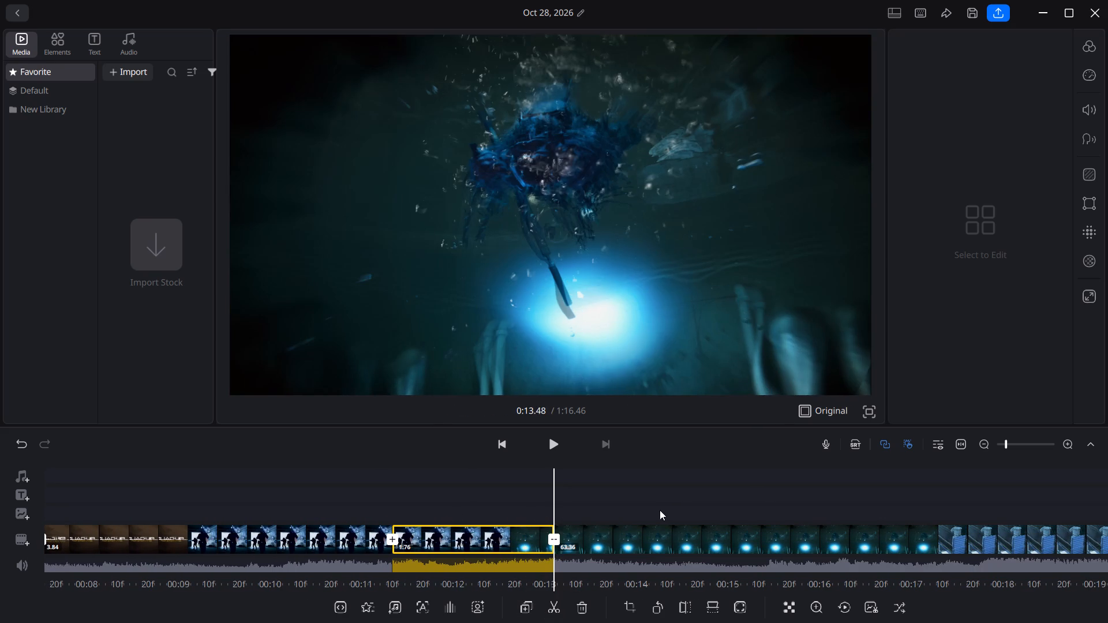
# Split the footage at about 16.05 s, after the "EARN REWARDS" title, and delete the 2.95 s title segment before the split.
pyautogui.moveTo(665, 512); pyautogui.dragTo(551, 514)
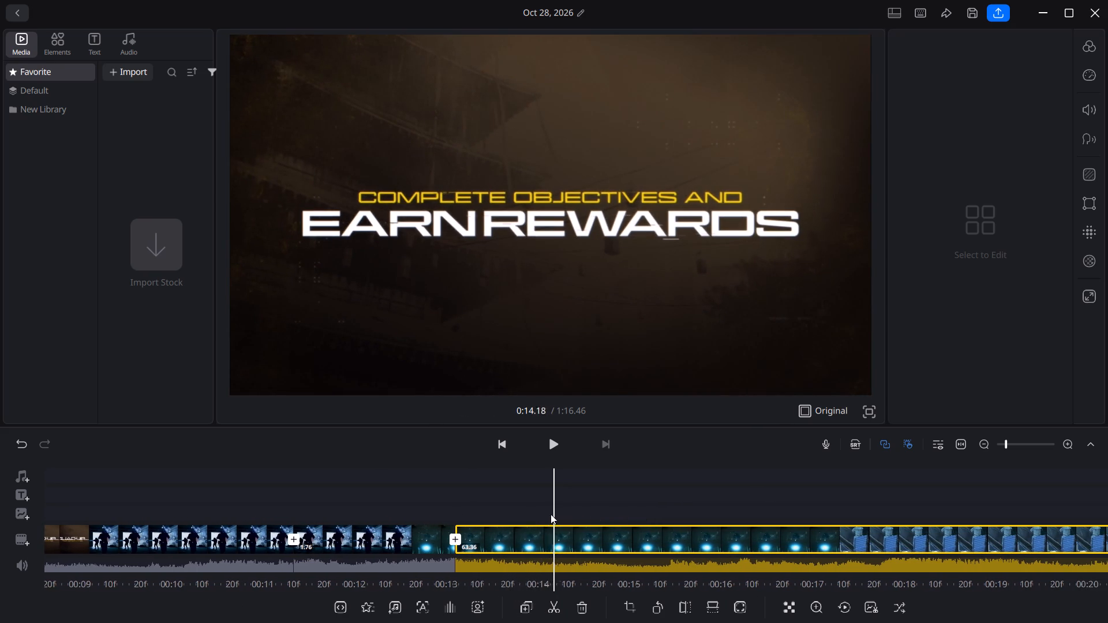
pyautogui.moveTo(551, 514); pyautogui.dragTo(498, 515)
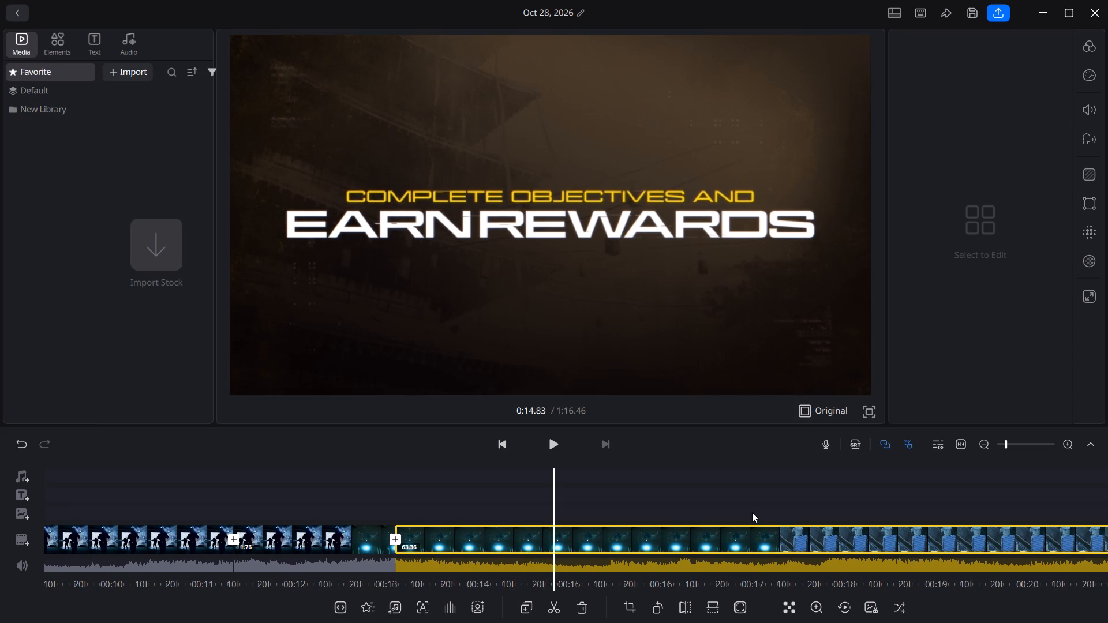
pyautogui.moveTo(775, 509); pyautogui.dragTo(654, 511)
pyautogui.click(562, 613)
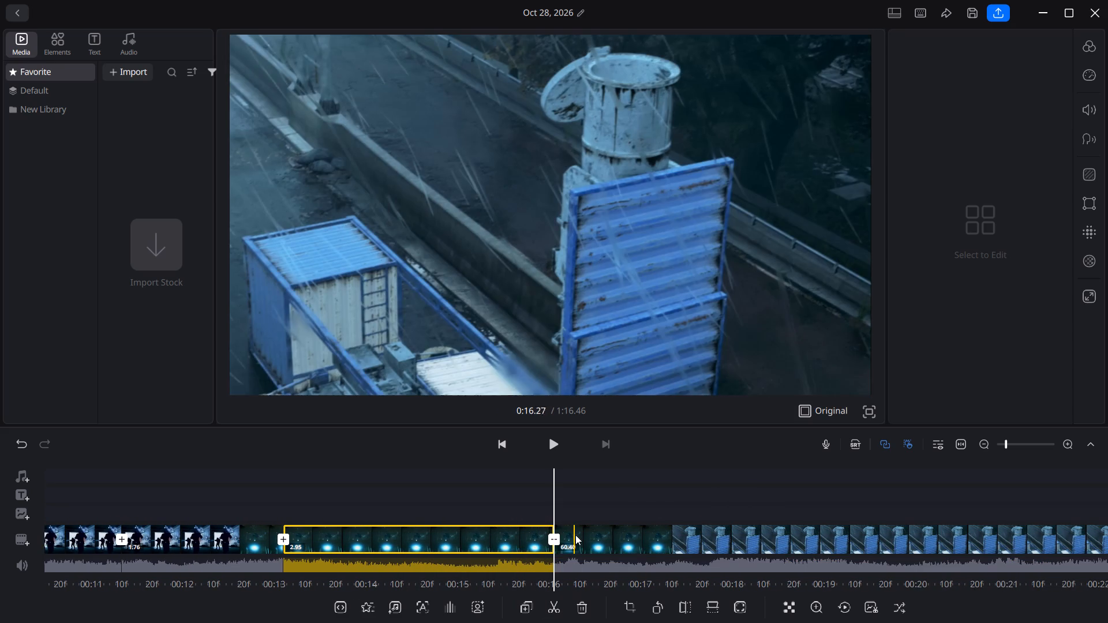
pyautogui.click(452, 531)
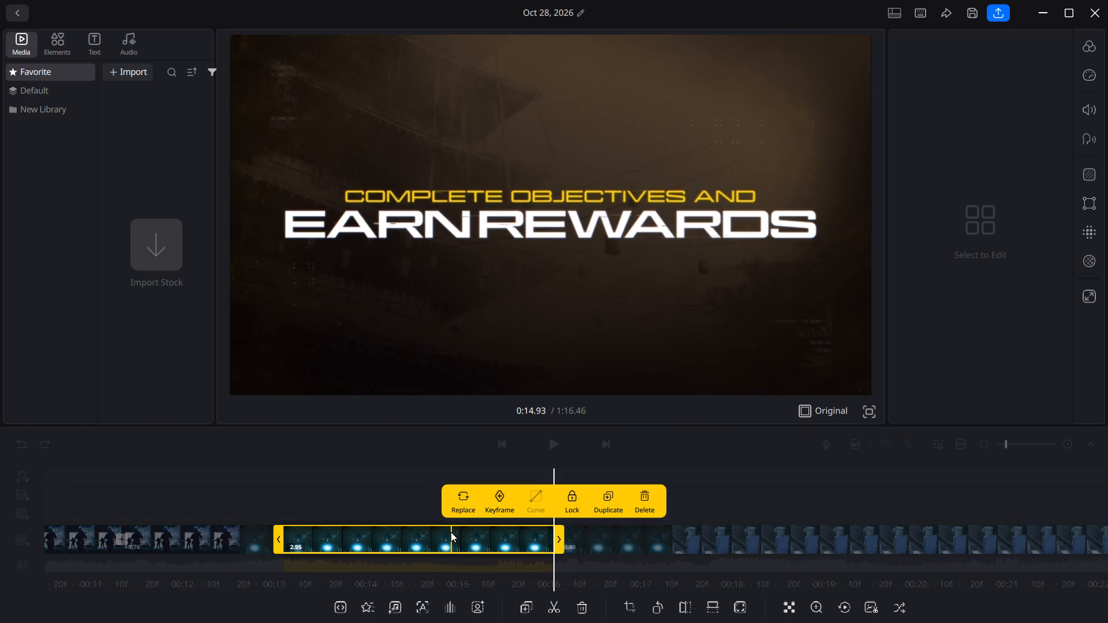
pyautogui.press('Delete')
# Split the footage at about 18.92 s, where the rooftop shot with the helipad and antenna tower begins.
pyautogui.moveTo(602, 508); pyautogui.dragTo(519, 517)
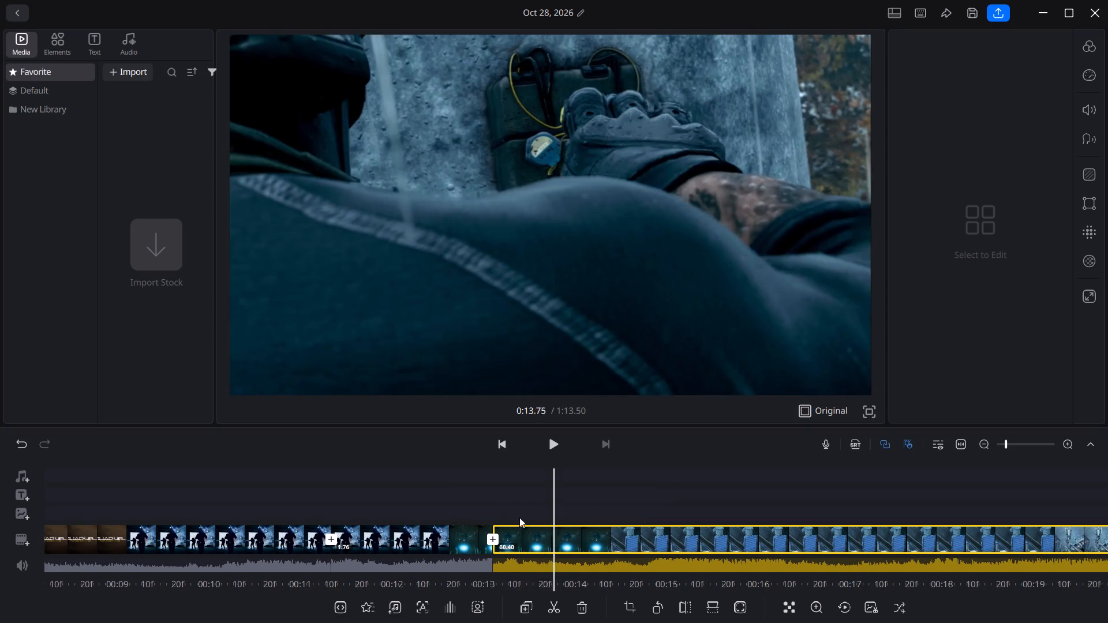
pyautogui.moveTo(519, 517); pyautogui.dragTo(320, 523)
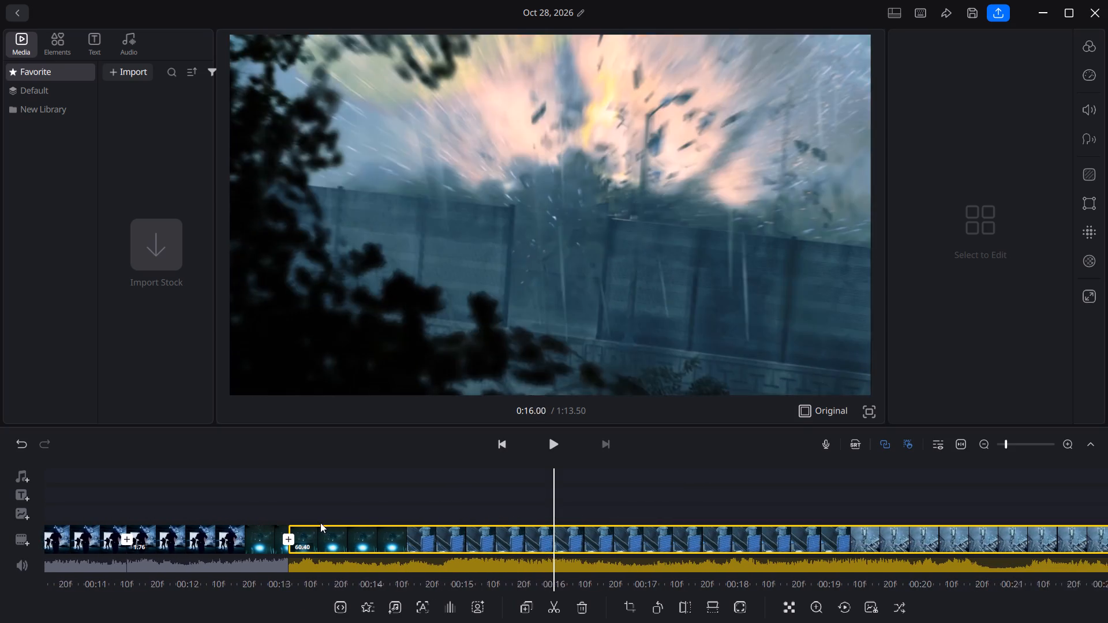
pyautogui.moveTo(320, 523); pyautogui.dragTo(226, 524)
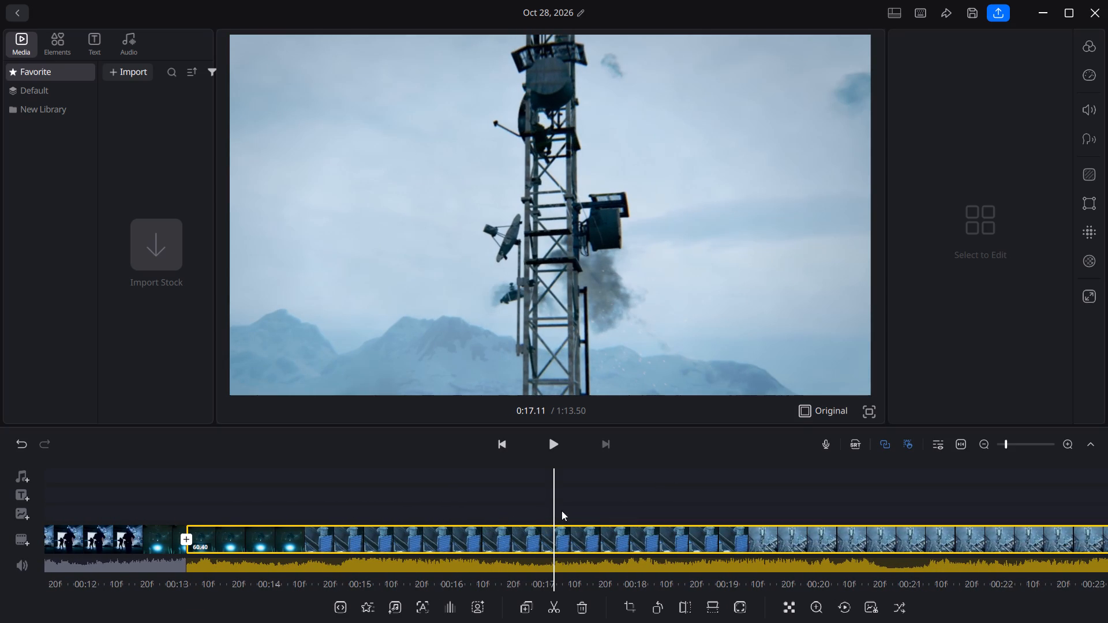
pyautogui.moveTo(581, 511); pyautogui.dragTo(440, 516)
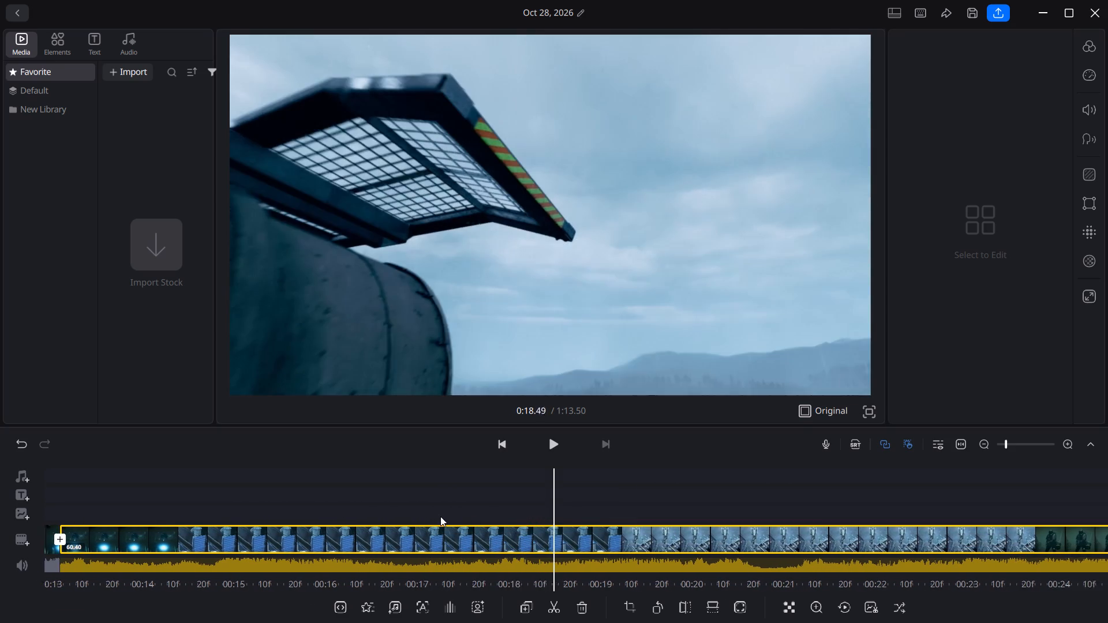
pyautogui.moveTo(440, 516); pyautogui.dragTo(352, 517)
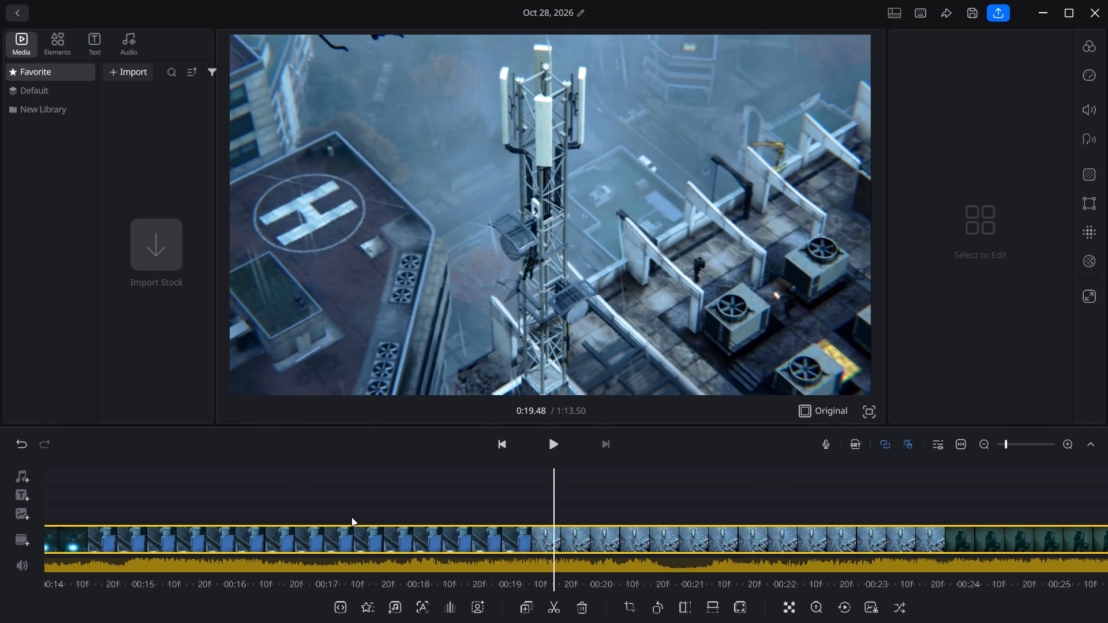
pyautogui.moveTo(586, 495); pyautogui.dragTo(634, 495)
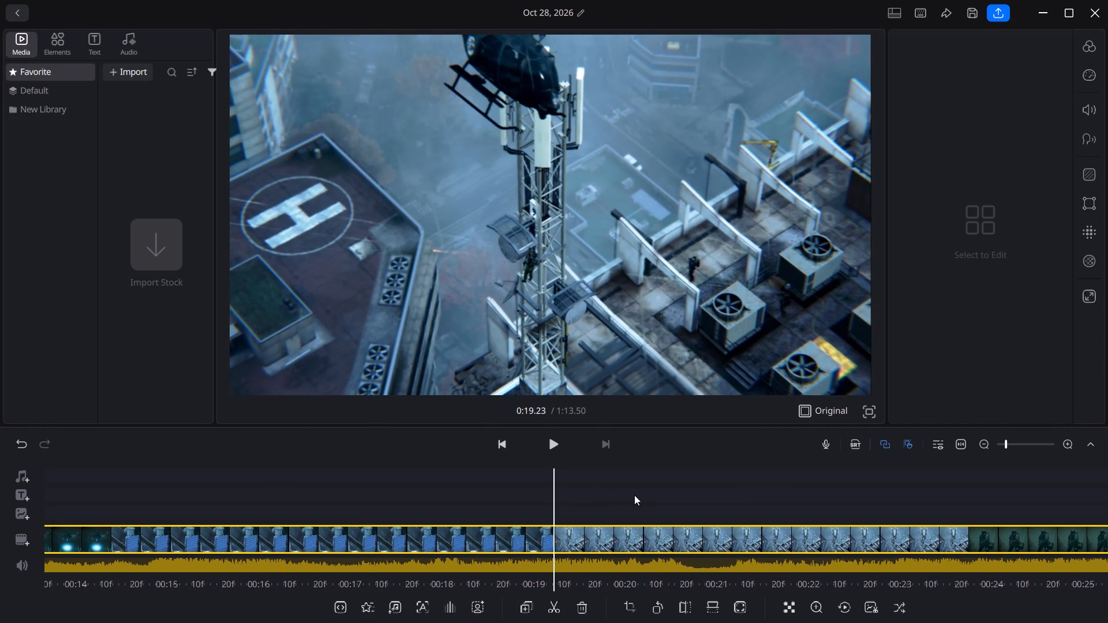
pyautogui.moveTo(634, 495); pyautogui.dragTo(653, 496)
pyautogui.click(554, 607)
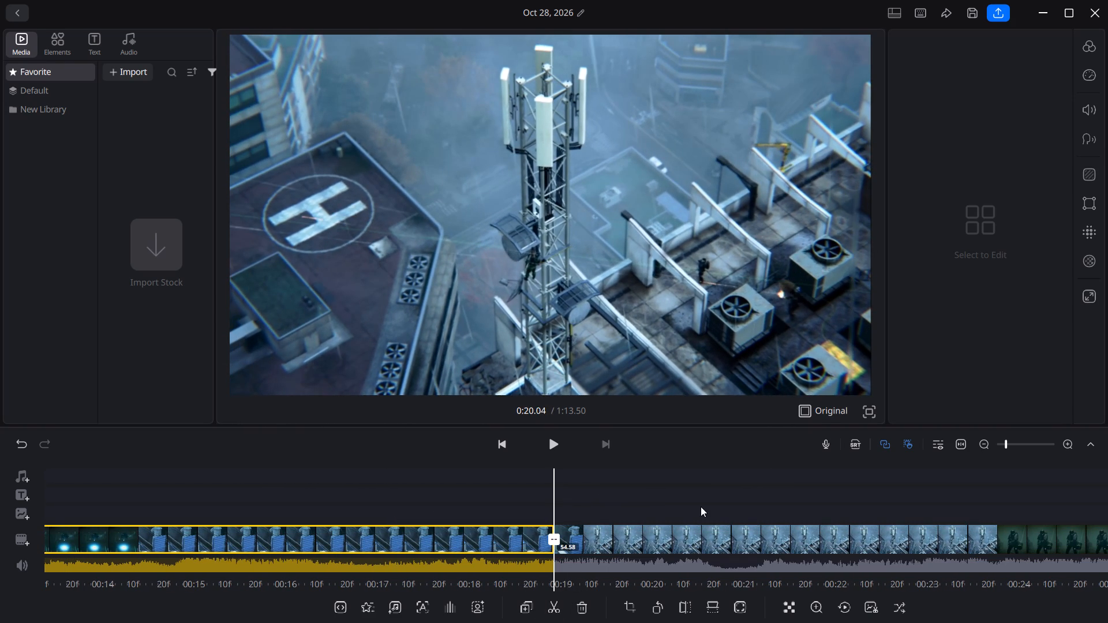
# Split the footage at about 21.49 s, in the dark shot after the rooftop antenna tower scene.
pyautogui.moveTo(725, 500); pyautogui.dragTo(578, 520)
pyautogui.moveTo(720, 515); pyautogui.dragTo(659, 515)
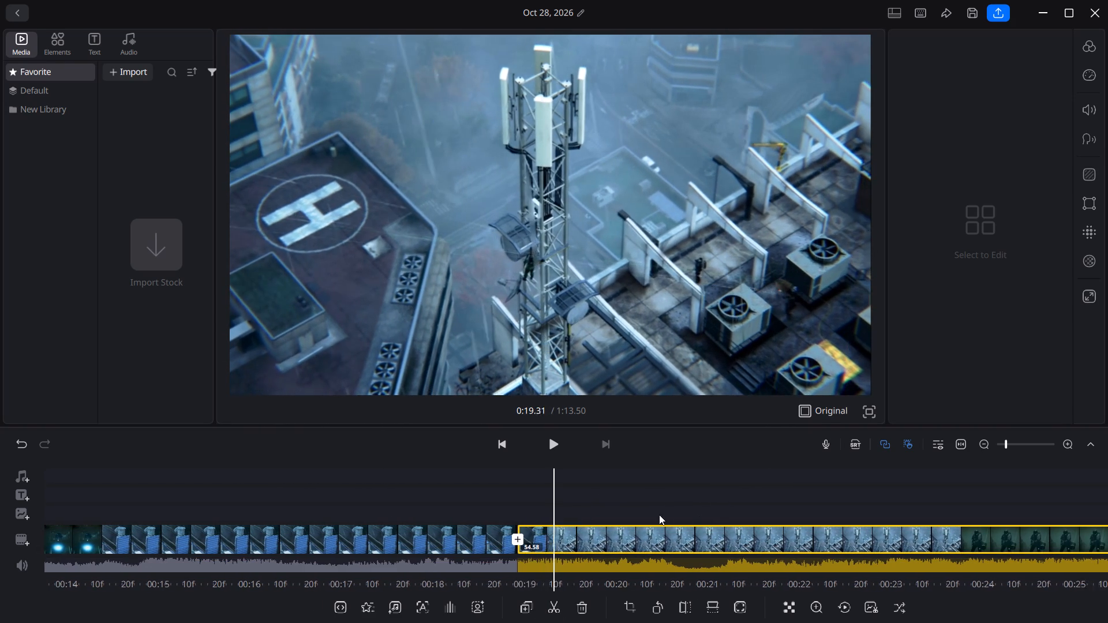
pyautogui.moveTo(659, 515); pyautogui.dragTo(452, 520)
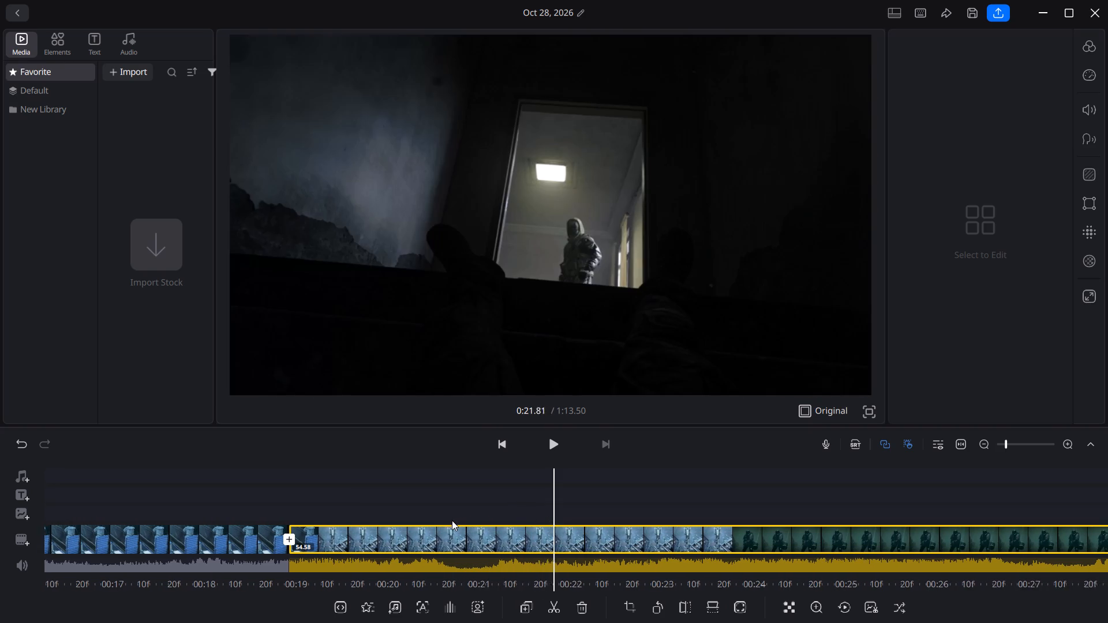
pyautogui.moveTo(452, 520); pyautogui.dragTo(474, 521)
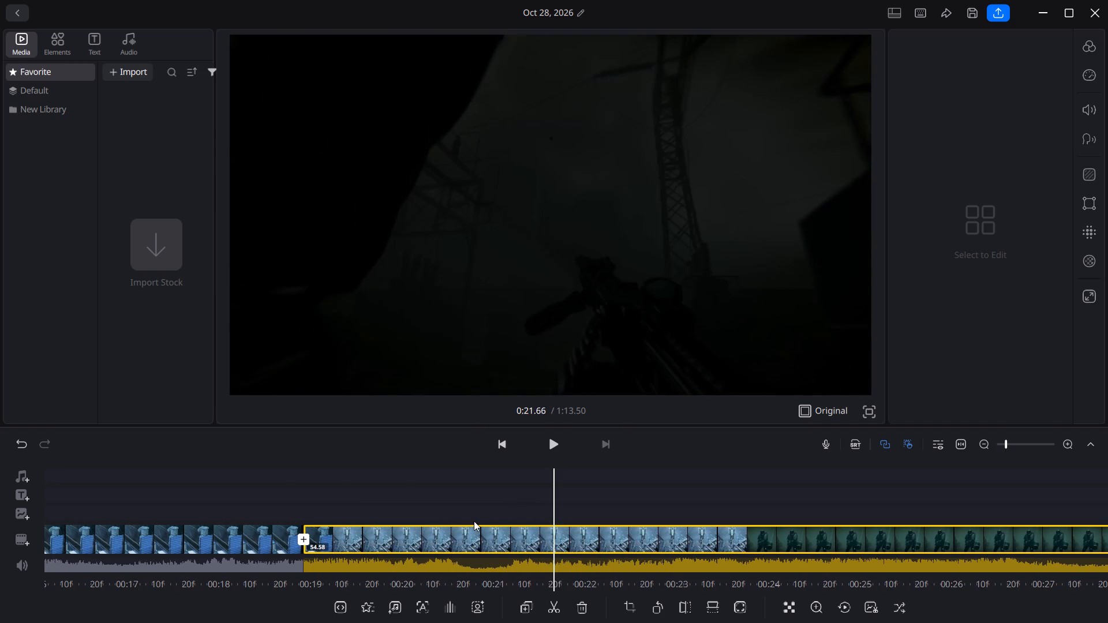
pyautogui.moveTo(474, 521); pyautogui.dragTo(518, 521)
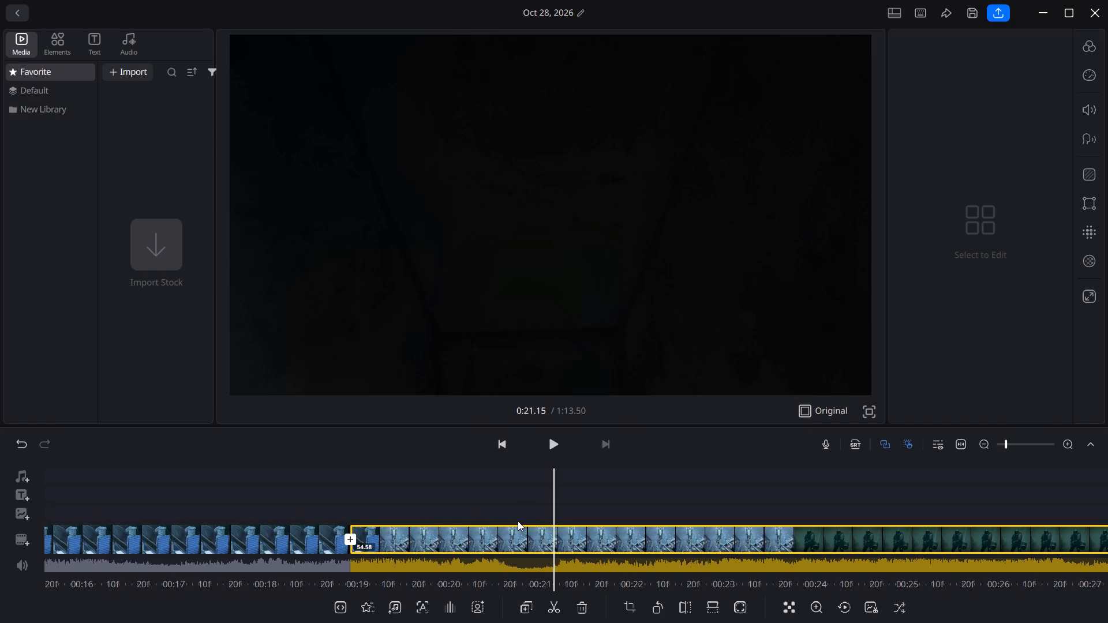
pyautogui.moveTo(518, 521); pyautogui.dragTo(495, 523)
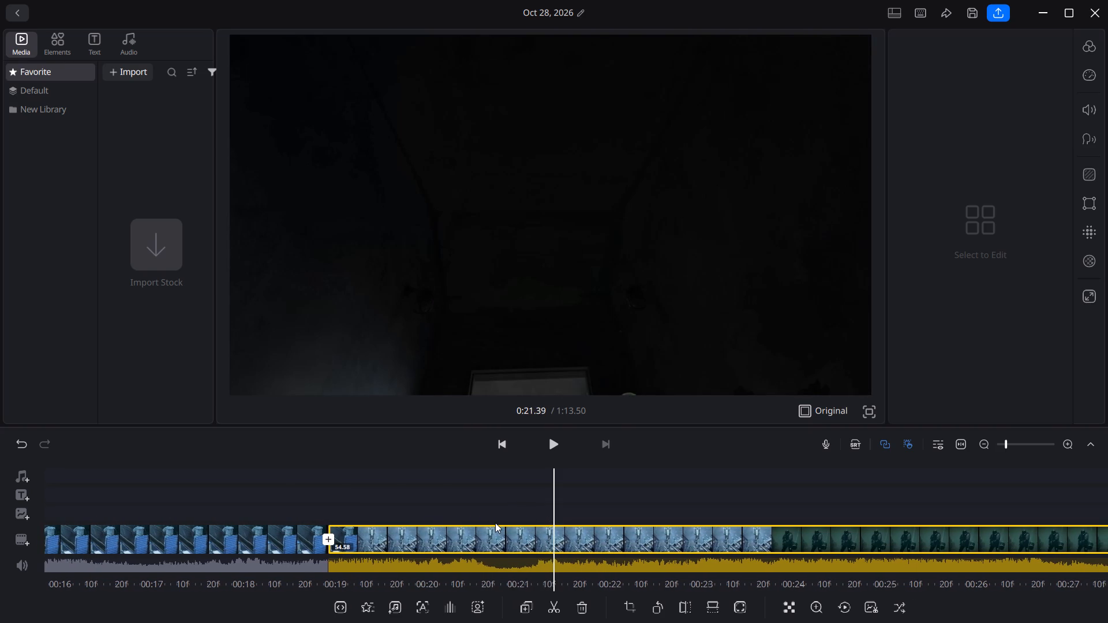
pyautogui.moveTo(495, 523); pyautogui.dragTo(486, 523)
pyautogui.click(549, 607)
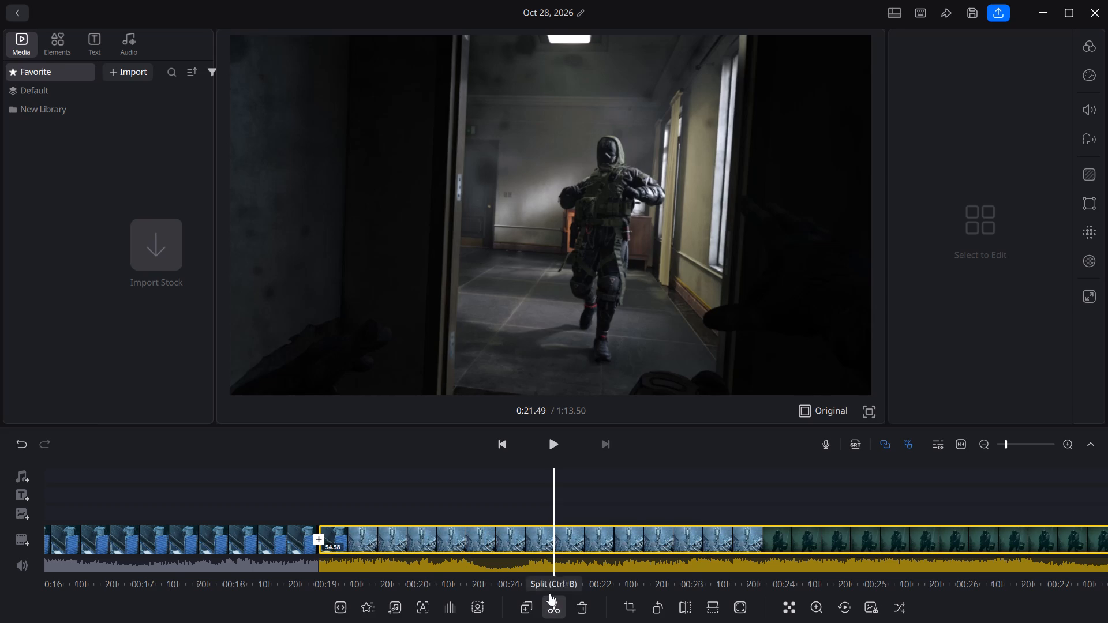
# Split the footage at about 22.7 s, near the first-person power-station shot, and delete the 1.22 s dark segment before the split.
pyautogui.moveTo(642, 500); pyautogui.dragTo(598, 504)
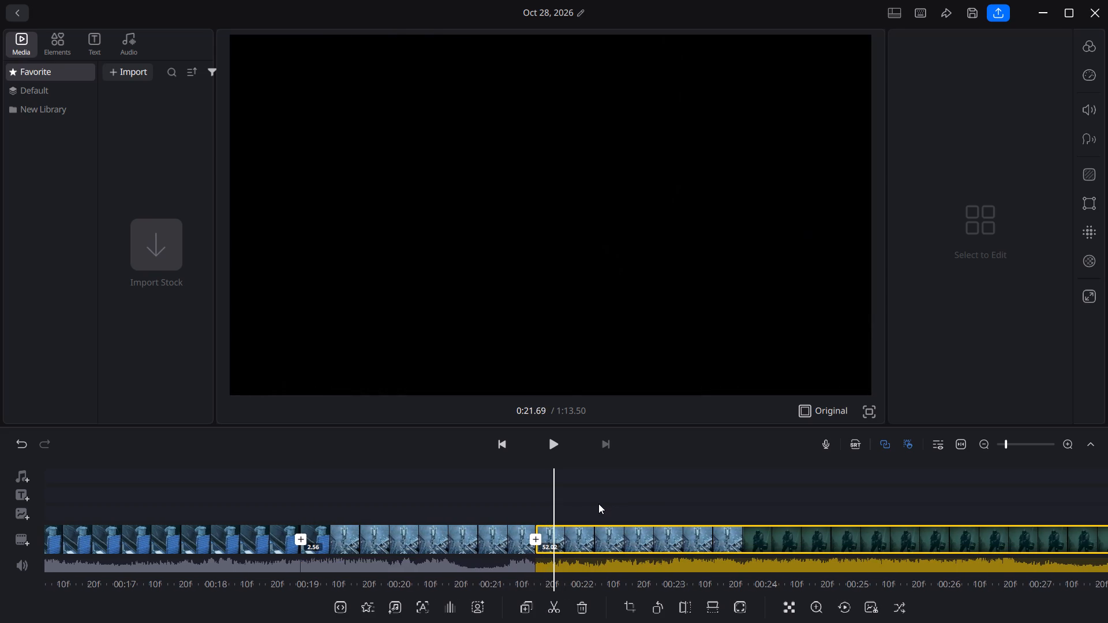
pyautogui.moveTo(598, 504); pyautogui.dragTo(509, 511)
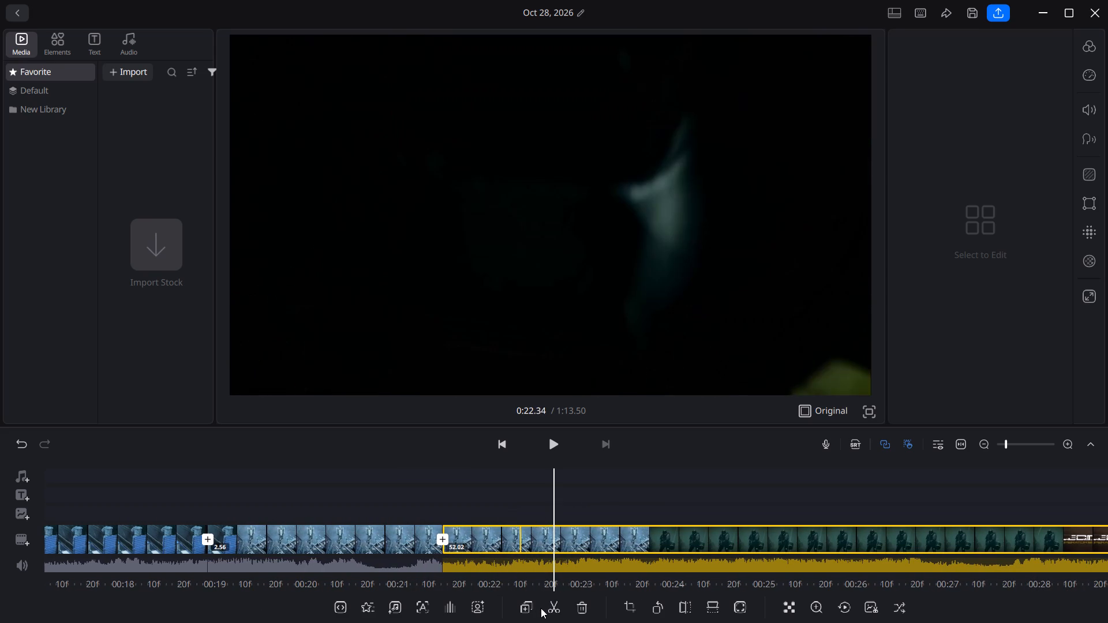
pyautogui.click(549, 605)
pyautogui.click(528, 543)
pyautogui.press('Delete')
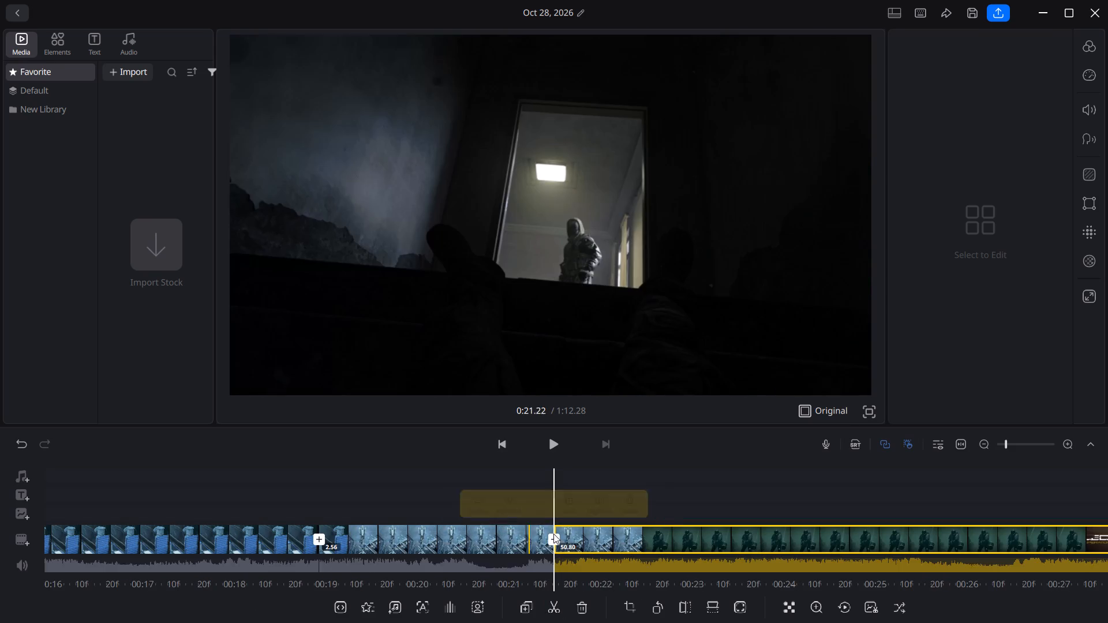
# Split the footage at about 26.38 s, after the gas-mask soldier shots and just before the "COLLECT OPERATOR" title.
pyautogui.moveTo(670, 512); pyautogui.dragTo(616, 516)
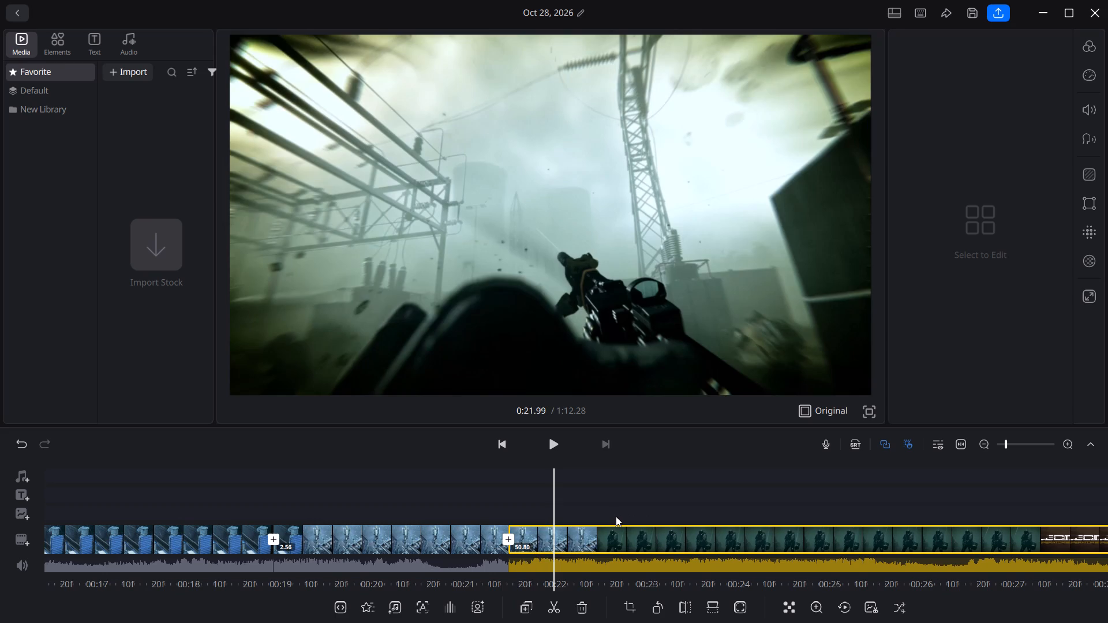
pyautogui.moveTo(616, 516); pyautogui.dragTo(523, 515)
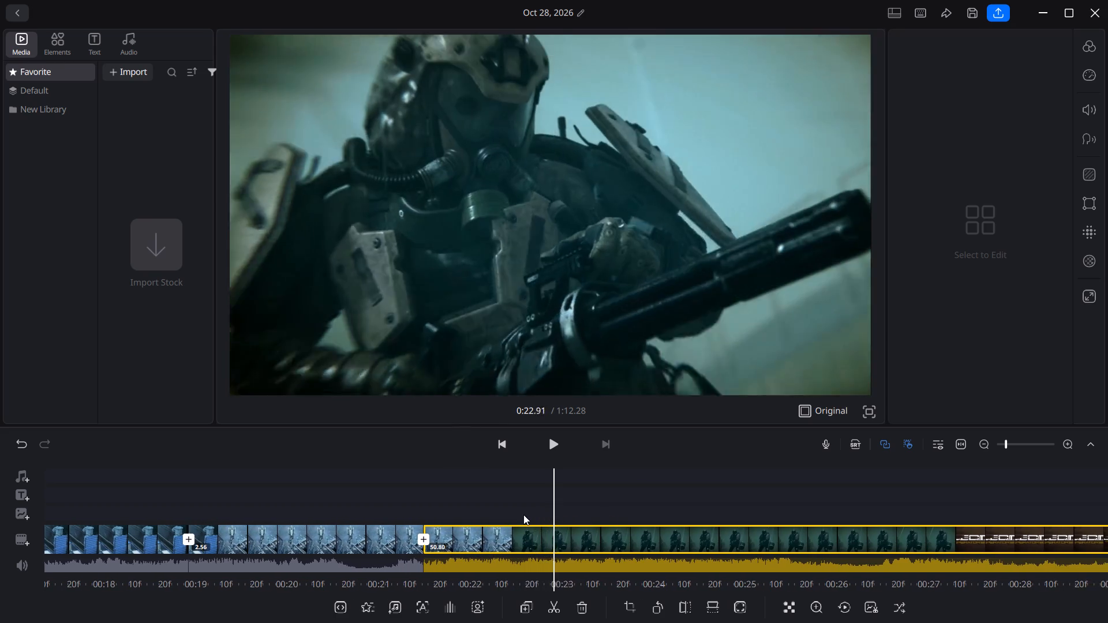
pyautogui.moveTo(523, 515); pyautogui.dragTo(447, 519)
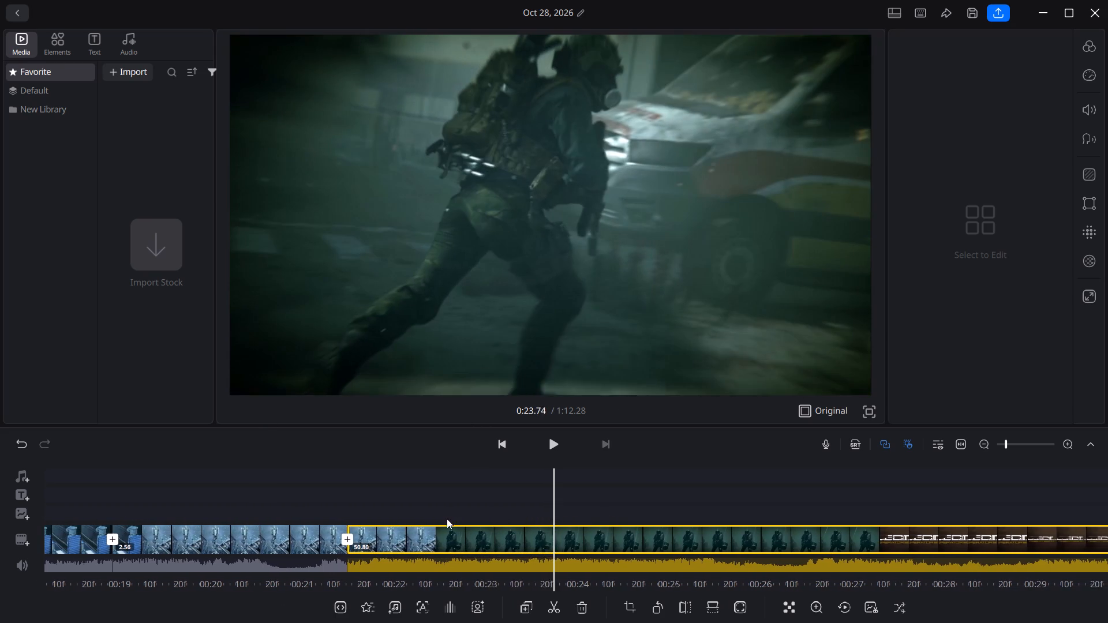
pyautogui.moveTo(447, 519); pyautogui.dragTo(428, 521)
pyautogui.moveTo(639, 512); pyautogui.dragTo(597, 516)
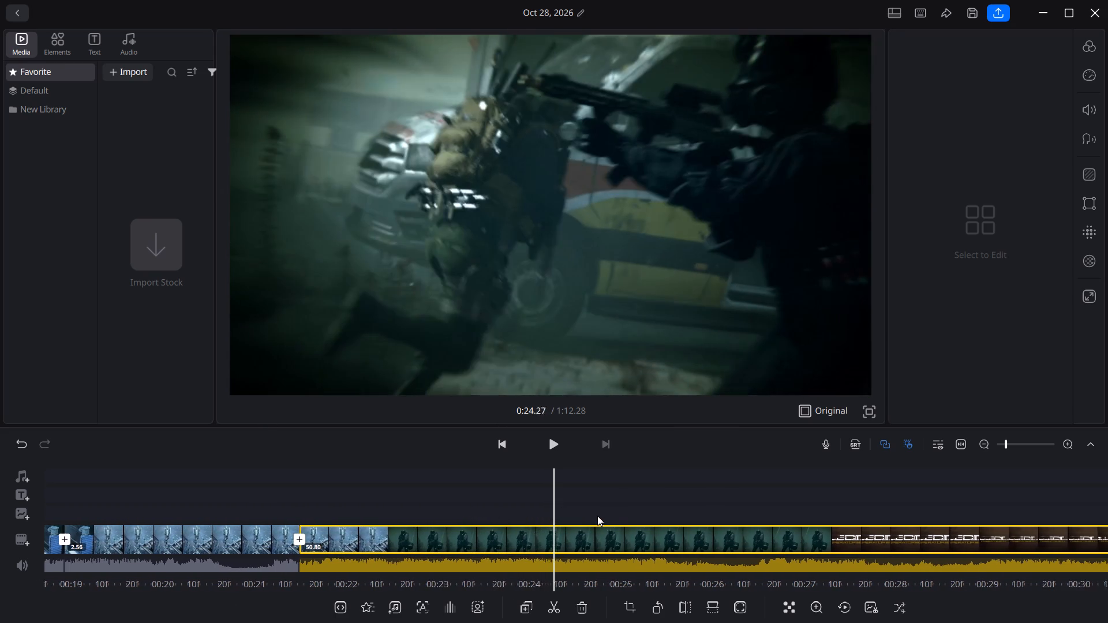
pyautogui.moveTo(597, 516); pyautogui.dragTo(481, 522)
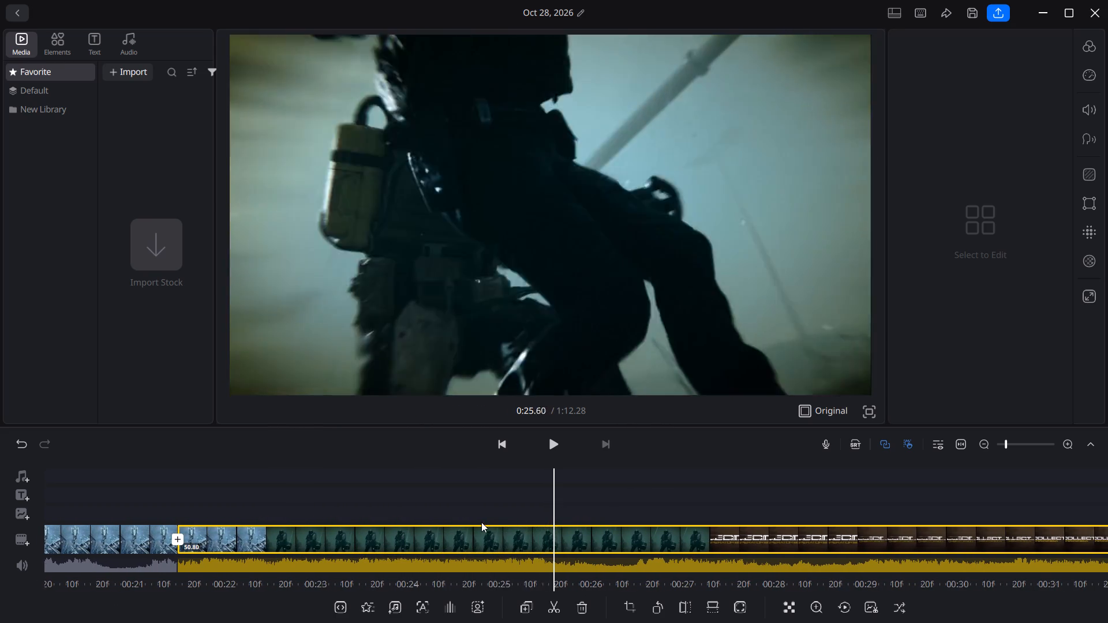
pyautogui.moveTo(481, 522); pyautogui.dragTo(472, 523)
pyautogui.moveTo(666, 510); pyautogui.dragTo(628, 511)
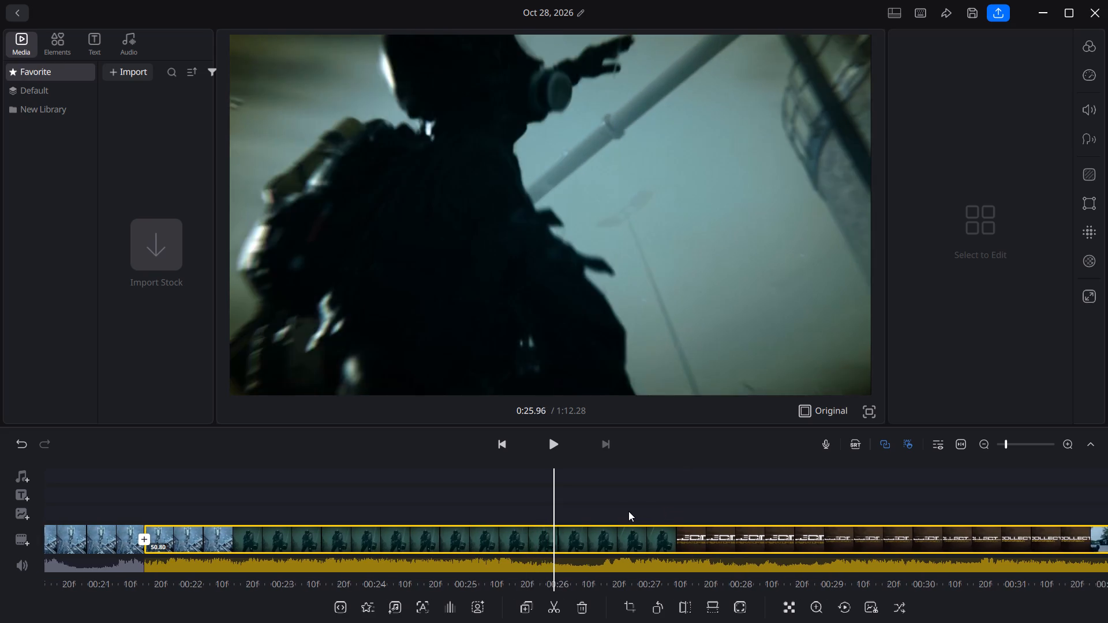
pyautogui.moveTo(628, 511); pyautogui.dragTo(537, 524)
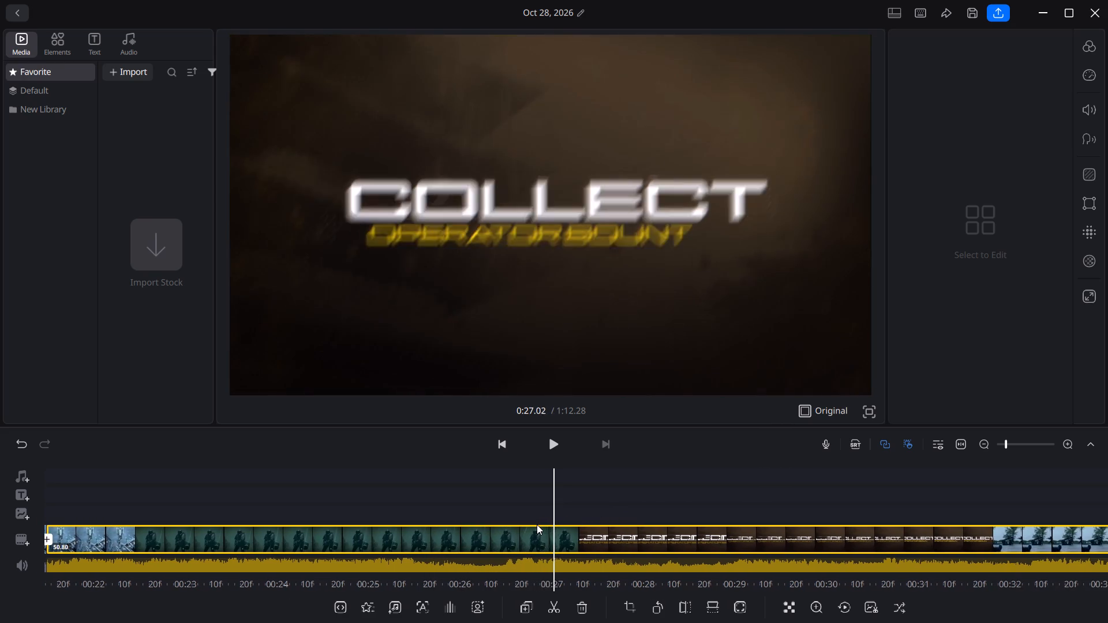
pyautogui.moveTo(537, 524); pyautogui.dragTo(571, 524)
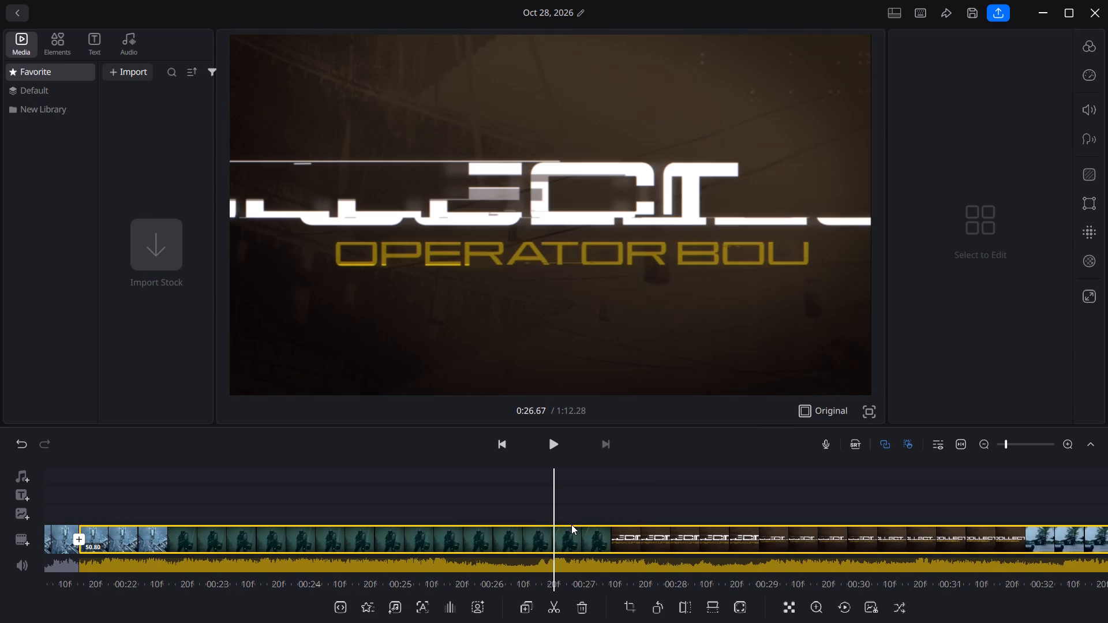
pyautogui.moveTo(571, 524); pyautogui.dragTo(598, 524)
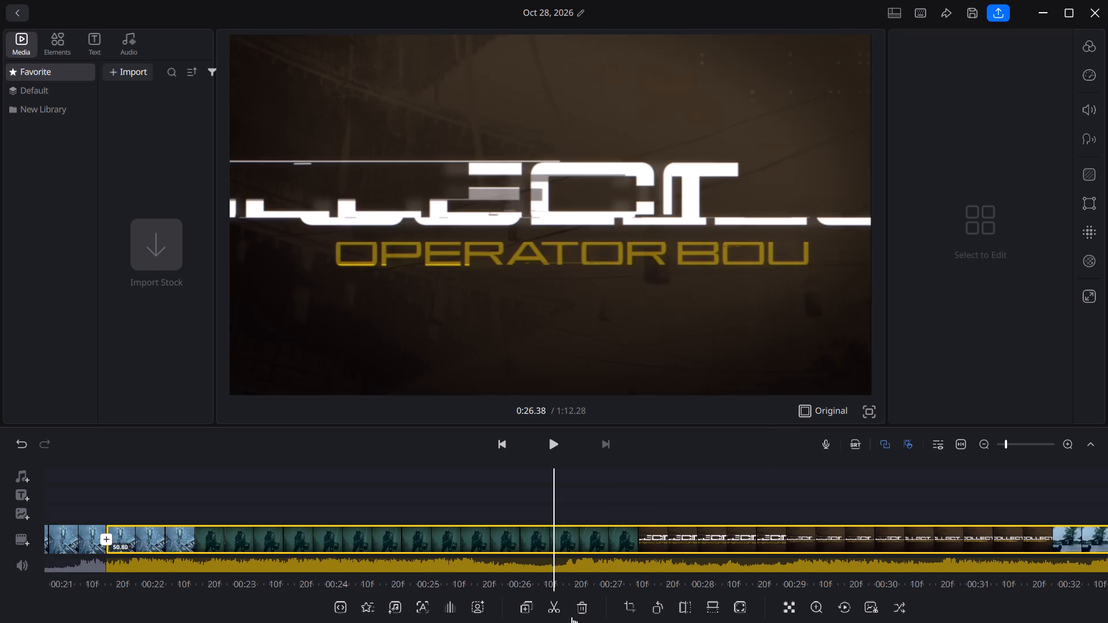
pyautogui.click(555, 603)
# Split the footage at about 29.57 s, at the armed-soldier-by-the-window shot, and delete the segment before it containing the "COLLECT OPERATOR" title.
pyautogui.moveTo(668, 505); pyautogui.dragTo(552, 517)
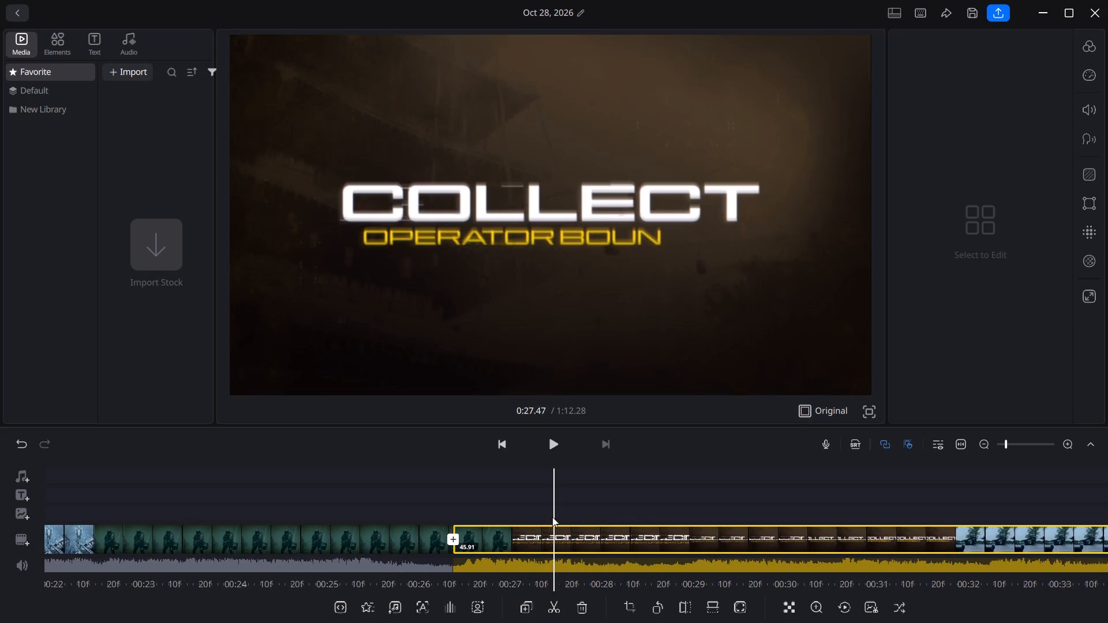
pyautogui.moveTo(552, 517); pyautogui.dragTo(411, 496)
pyautogui.moveTo(703, 500); pyautogui.dragTo(587, 518)
pyautogui.moveTo(587, 518); pyautogui.dragTo(609, 519)
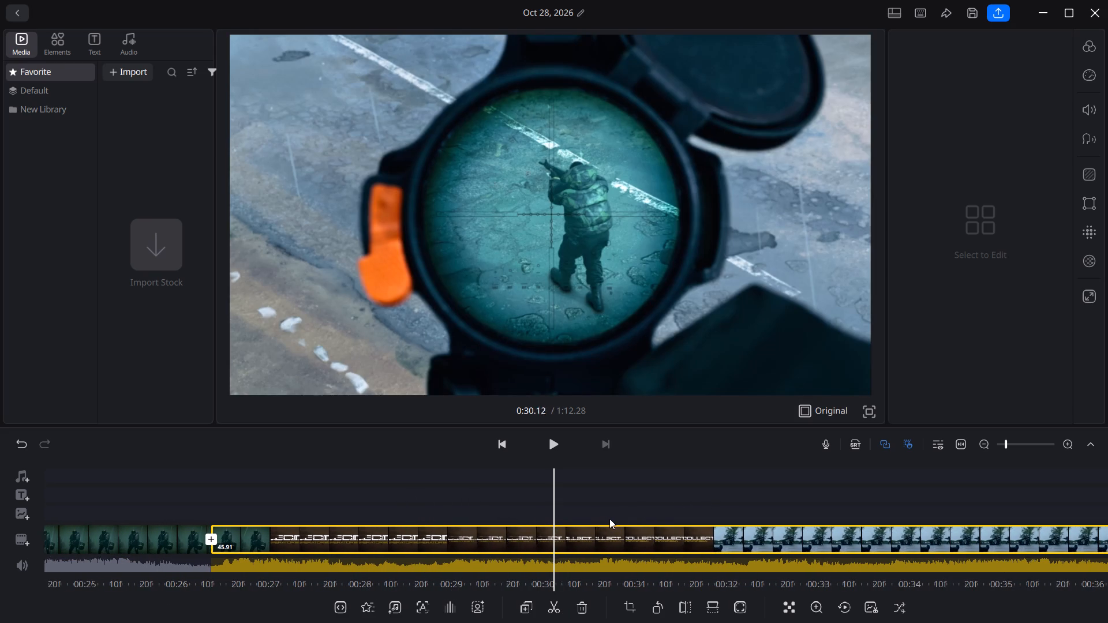
pyautogui.moveTo(609, 519); pyautogui.dragTo(661, 522)
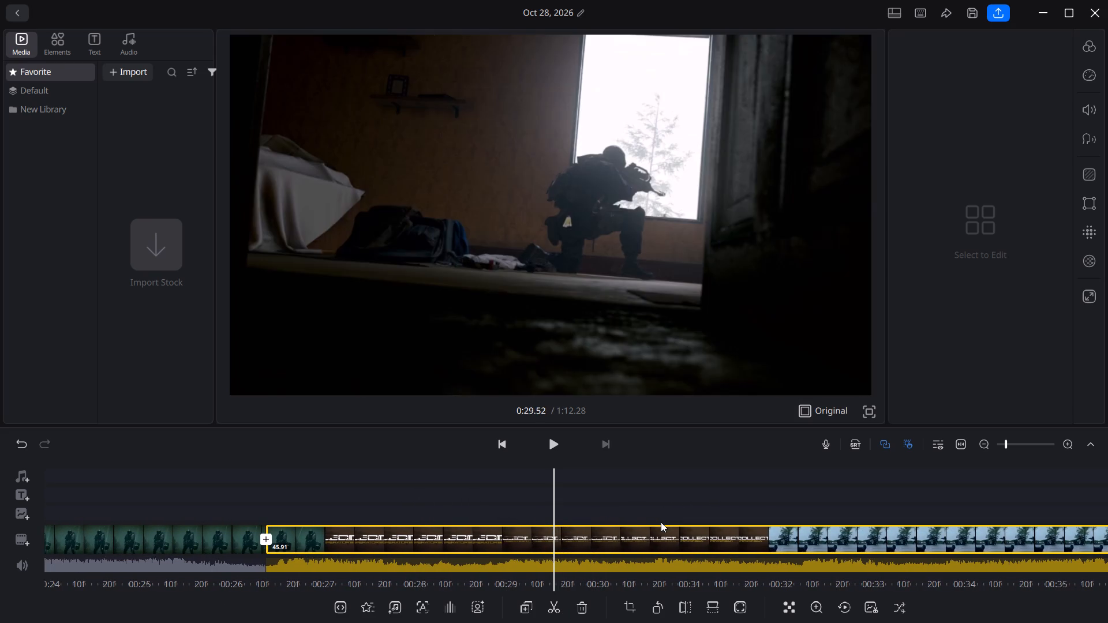
pyautogui.moveTo(661, 522); pyautogui.dragTo(656, 523)
pyautogui.click(553, 608)
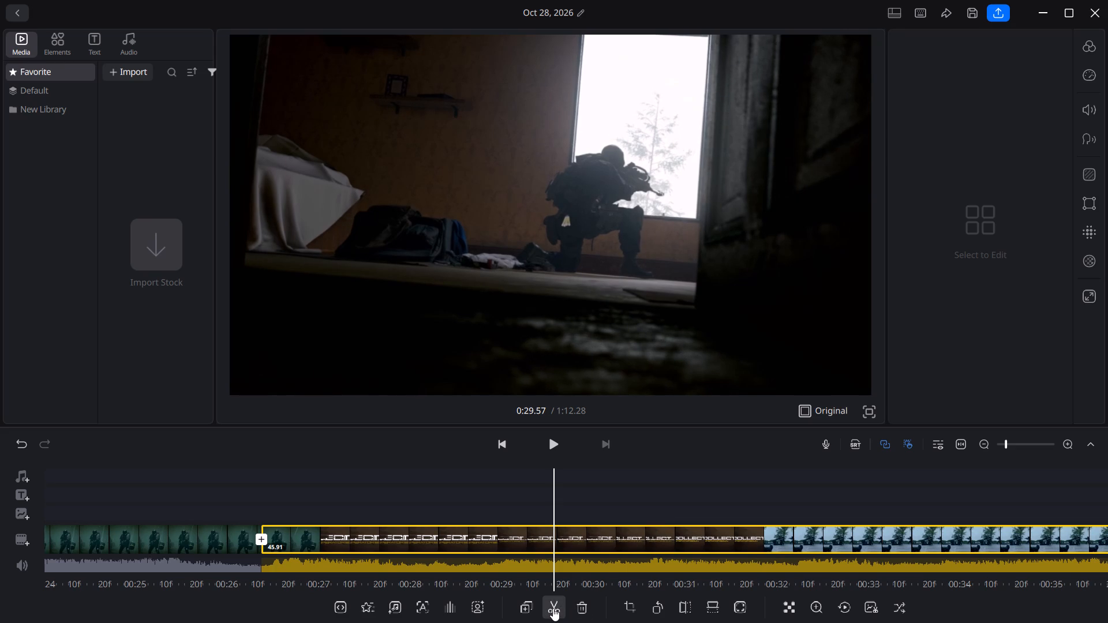
pyautogui.click(531, 541)
pyautogui.press('Delete')
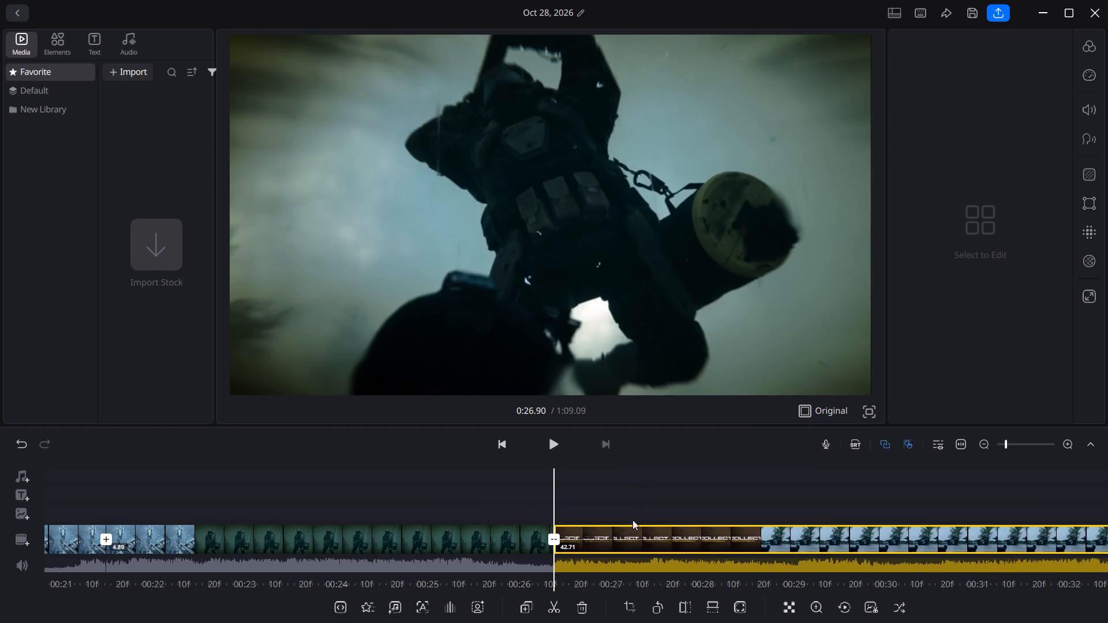
# Split the footage at about 29.14 s, where the rainy street shot gives way to the "FACE OFF AGAINST LIEUTENANTS" title.
pyautogui.moveTo(656, 515); pyautogui.dragTo(566, 524)
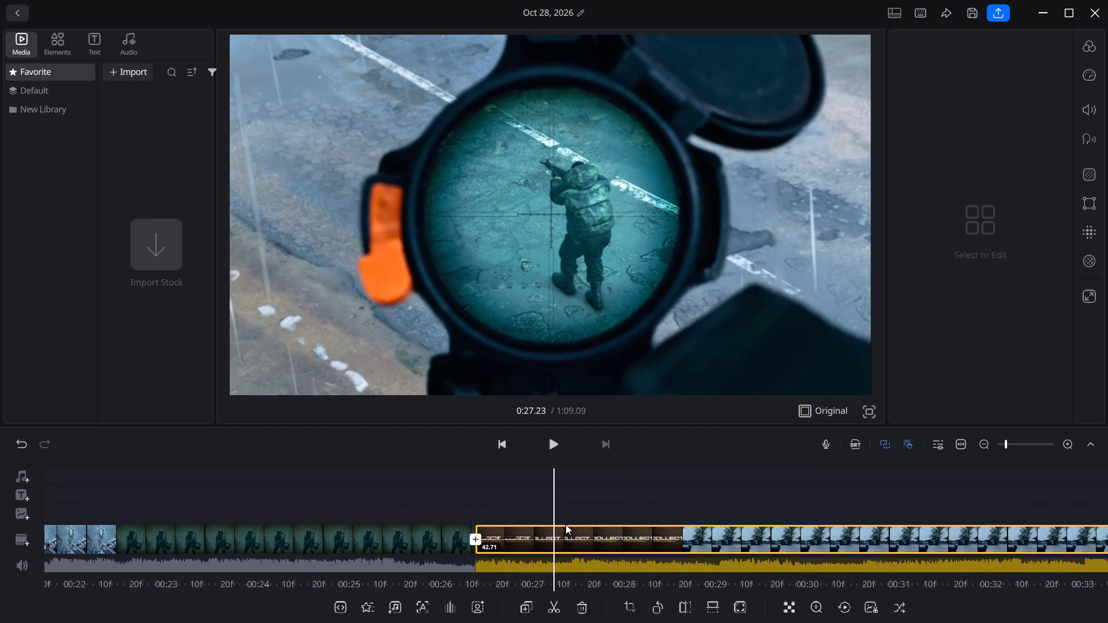
pyautogui.moveTo(566, 524); pyautogui.dragTo(482, 527)
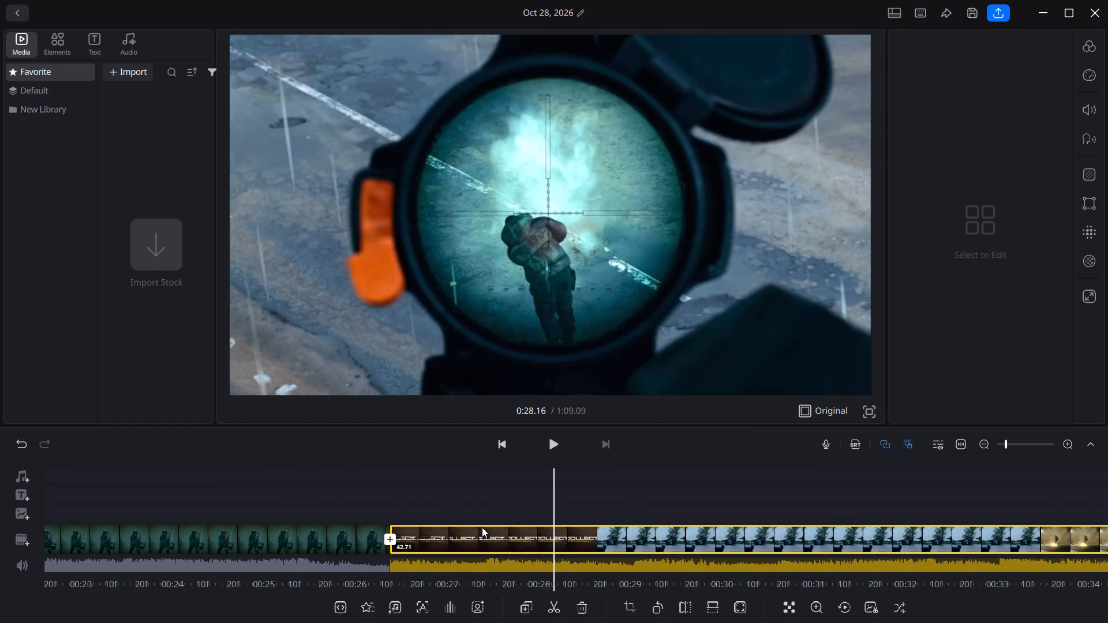
pyautogui.moveTo(482, 527); pyautogui.dragTo(459, 527)
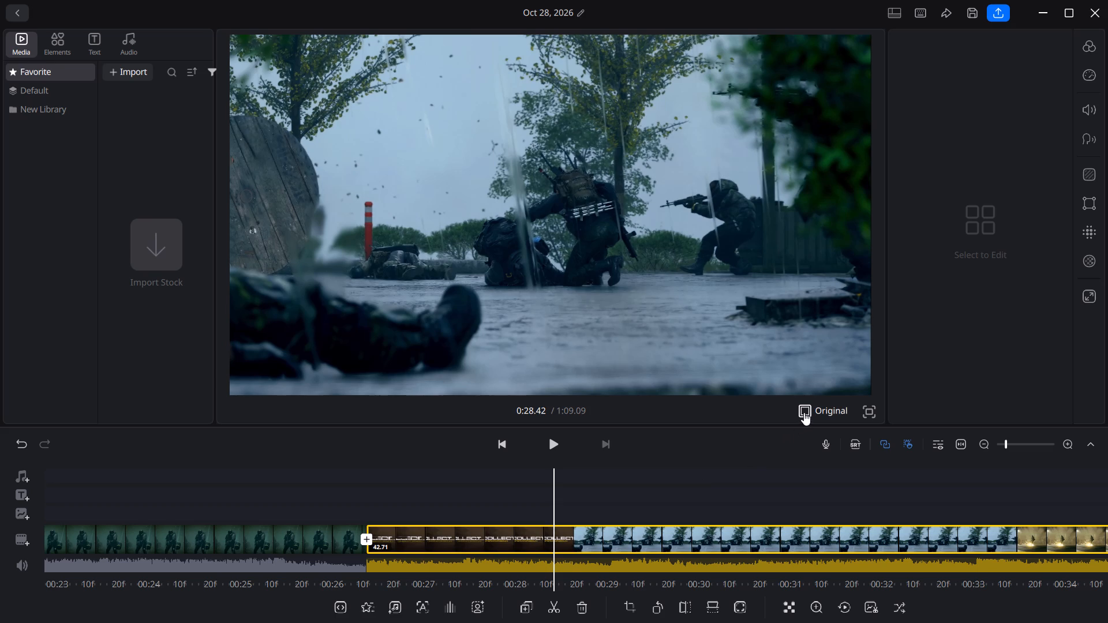
pyautogui.moveTo(676, 505); pyautogui.dragTo(625, 509)
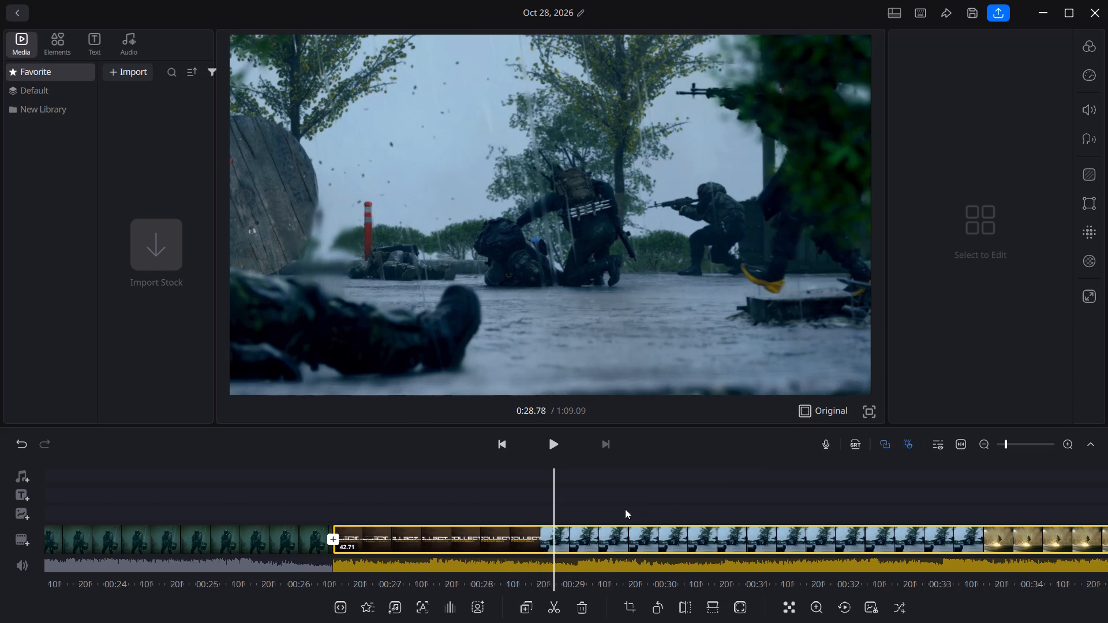
pyautogui.moveTo(625, 509); pyautogui.dragTo(601, 510)
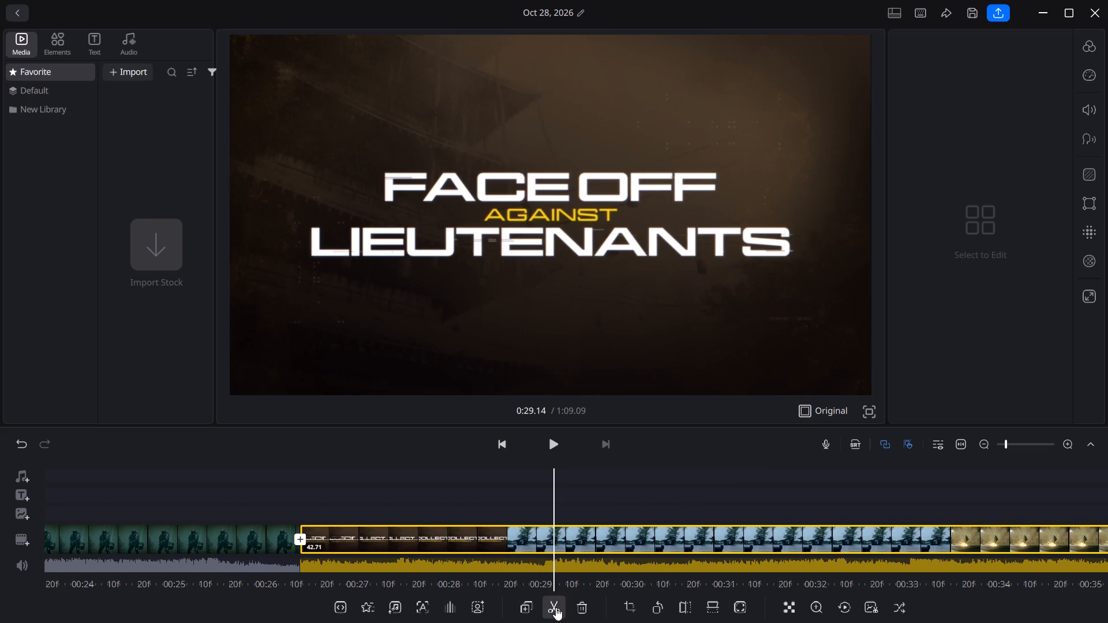
pyautogui.click(556, 607)
# Split the rainy street shot at about 28.68 s and delete the 0.46 s piece between this cut and the title.
pyautogui.moveTo(670, 504); pyautogui.dragTo(703, 502)
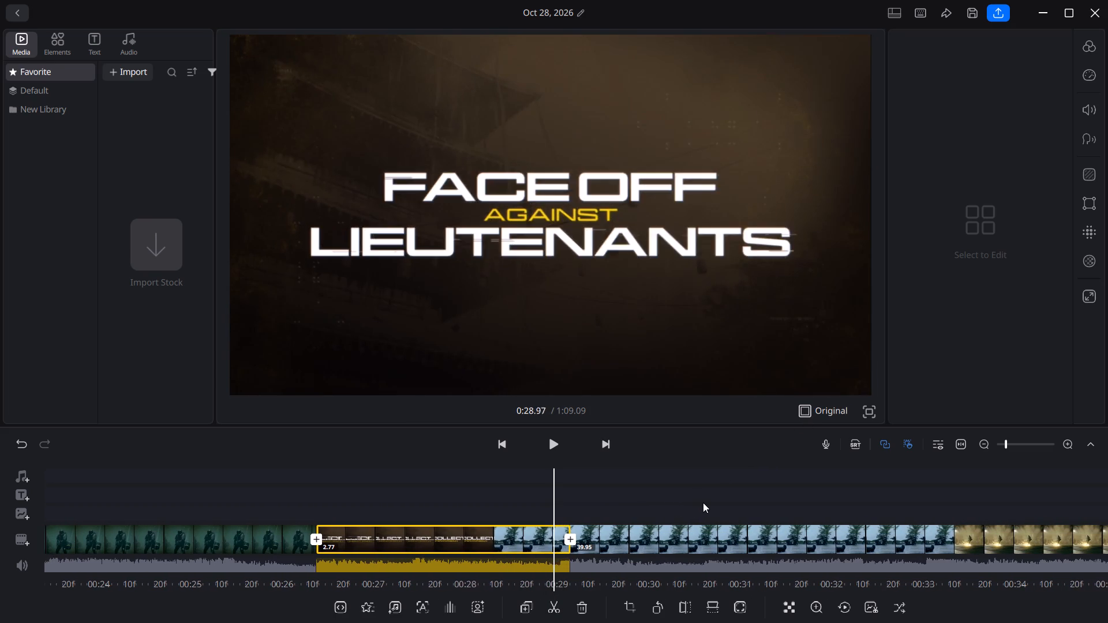
pyautogui.moveTo(703, 502); pyautogui.dragTo(722, 502)
pyautogui.click(555, 617)
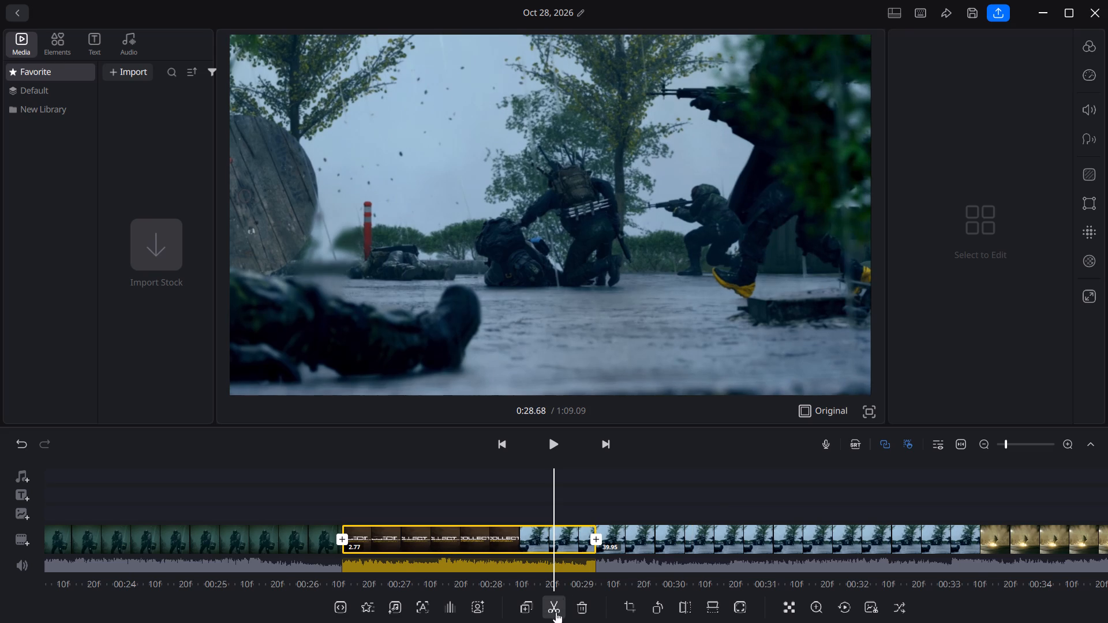
pyautogui.click(581, 547)
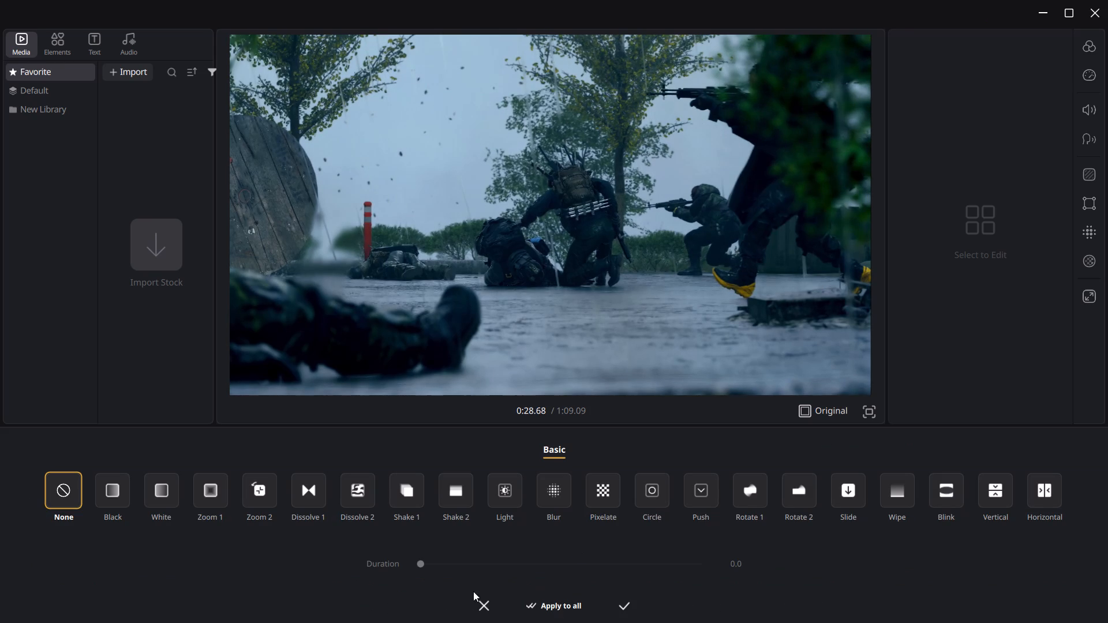
pyautogui.click(488, 603)
pyautogui.click(577, 536)
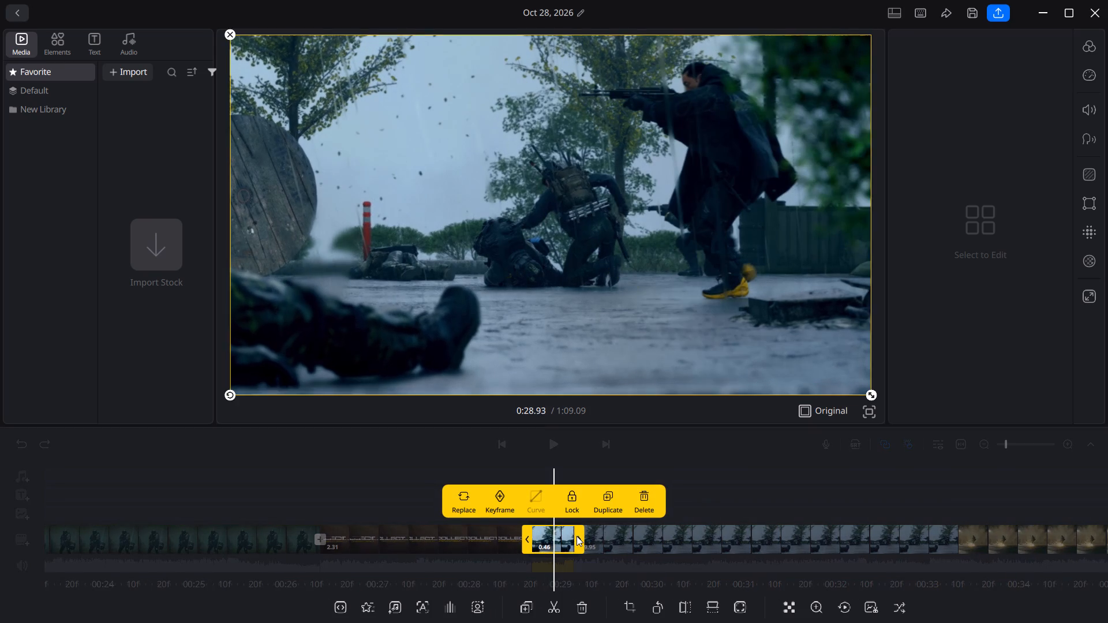
pyautogui.click(647, 498)
pyautogui.click(744, 478)
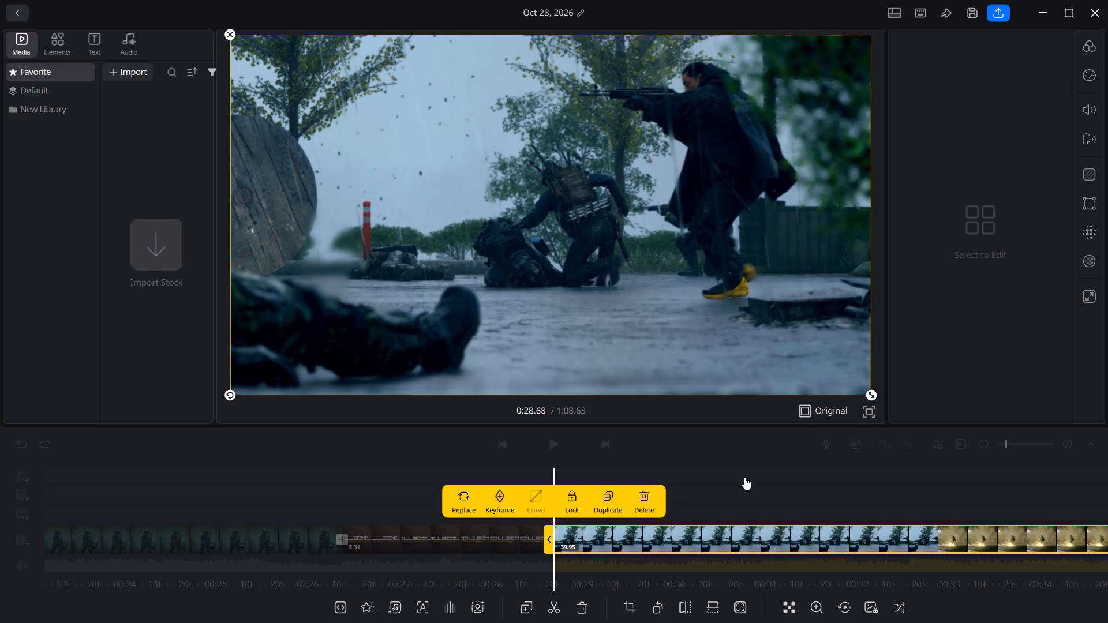
# Split the footage at about 34.73 s, in the dark blue soldier shot, and delete the segment before it starting with the "FACE OFF AGAINST LIEUTENANTS" title.
pyautogui.moveTo(740, 486); pyautogui.dragTo(665, 496)
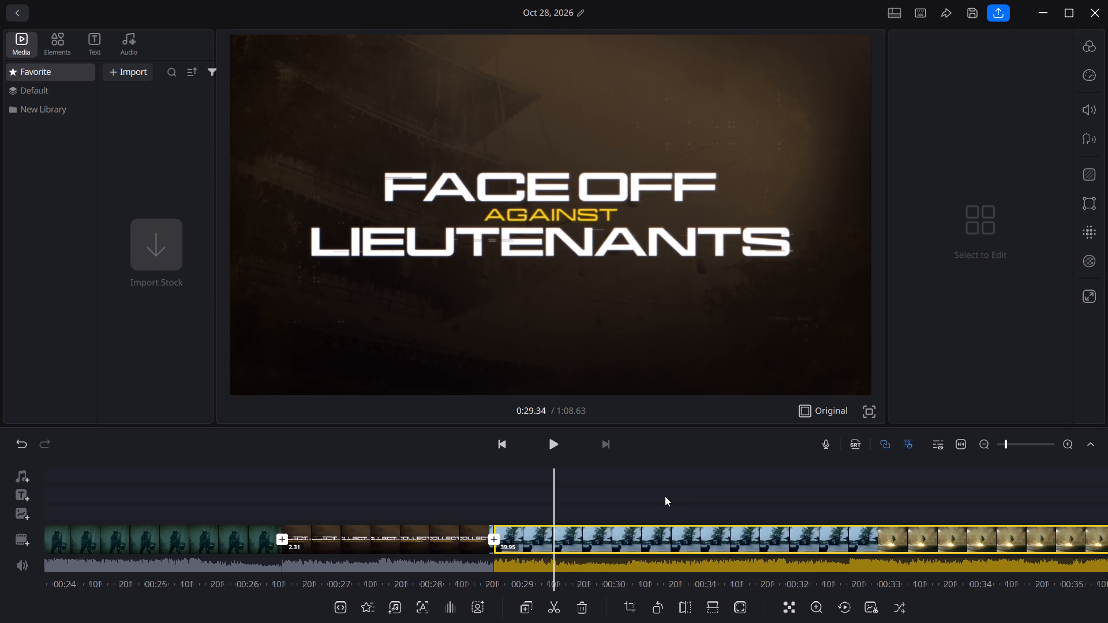
pyautogui.moveTo(665, 496); pyautogui.dragTo(533, 512)
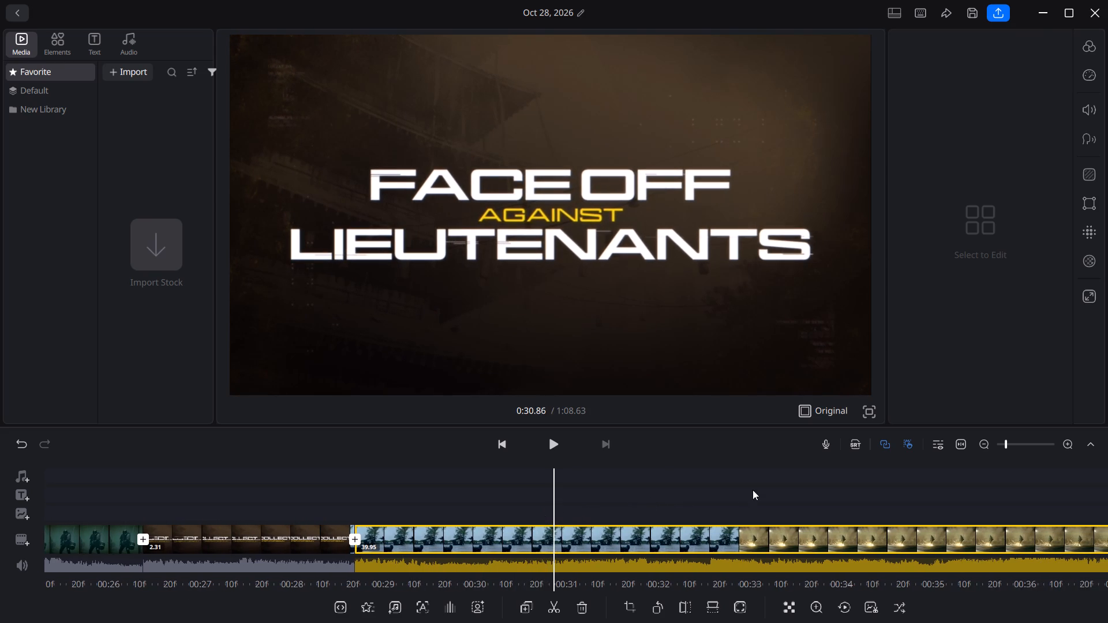
pyautogui.moveTo(753, 490); pyautogui.dragTo(572, 507)
pyautogui.moveTo(820, 498); pyautogui.dragTo(695, 510)
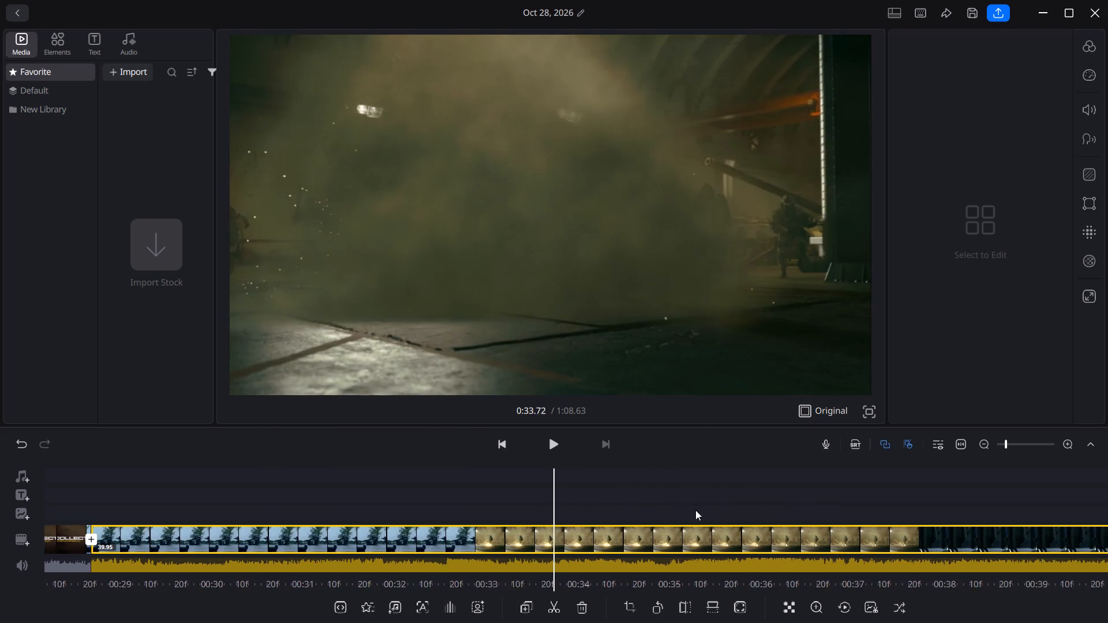
pyautogui.moveTo(695, 510); pyautogui.dragTo(624, 514)
pyautogui.click(549, 608)
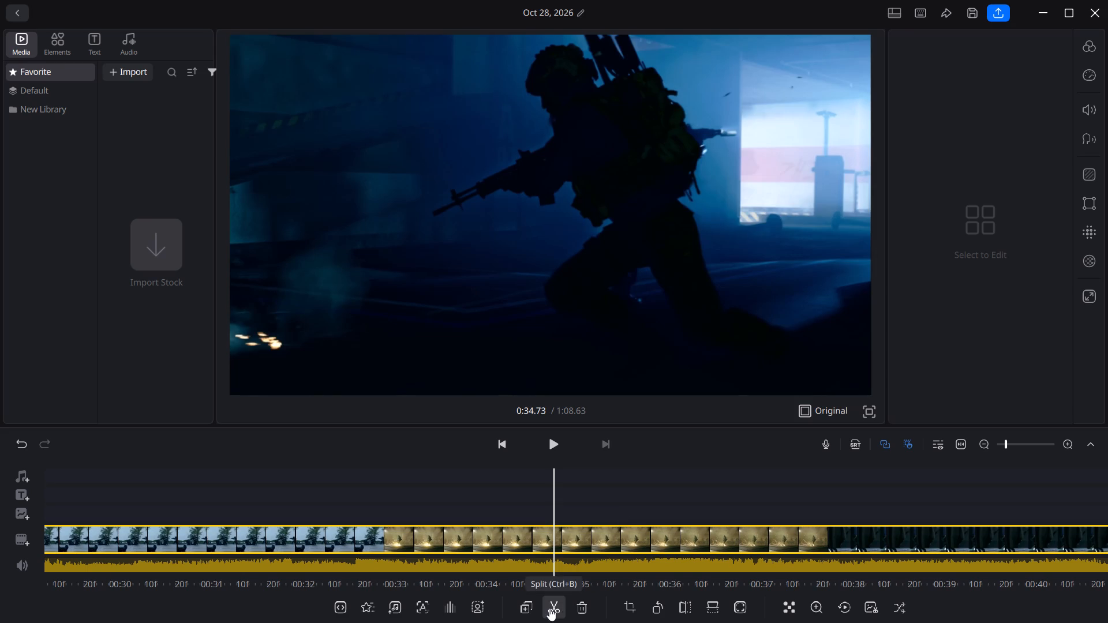
pyautogui.click(522, 545)
pyautogui.press('Delete')
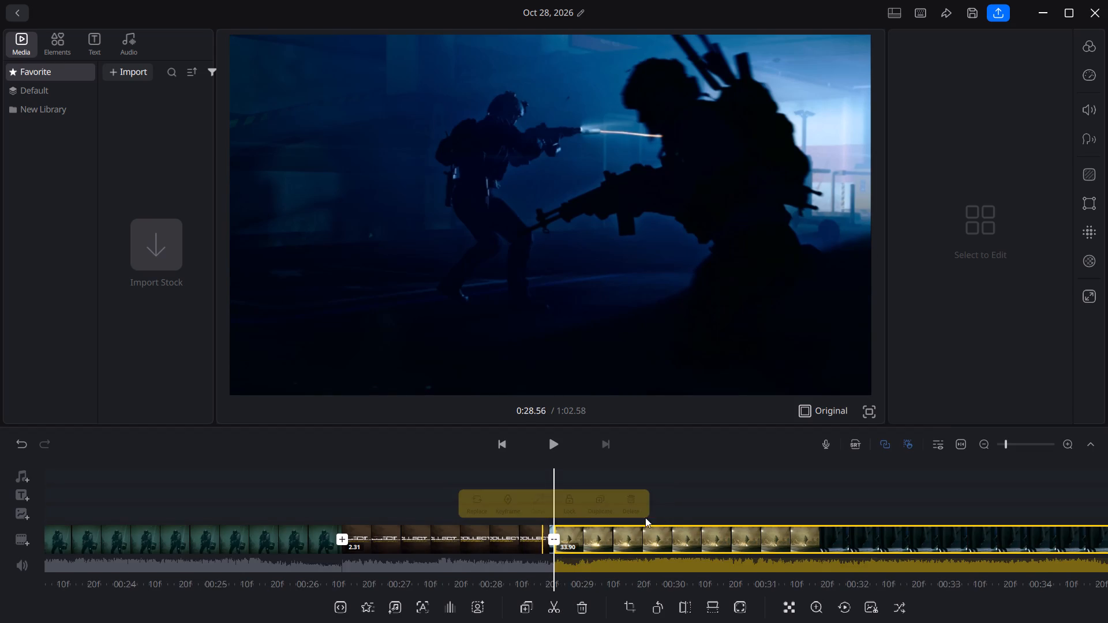
# Split the footage at about 36.41 s, at the "PERMANENT PROGRESSION" title, and delete all remaining footage after the cut.
pyautogui.moveTo(678, 512); pyautogui.dragTo(484, 530)
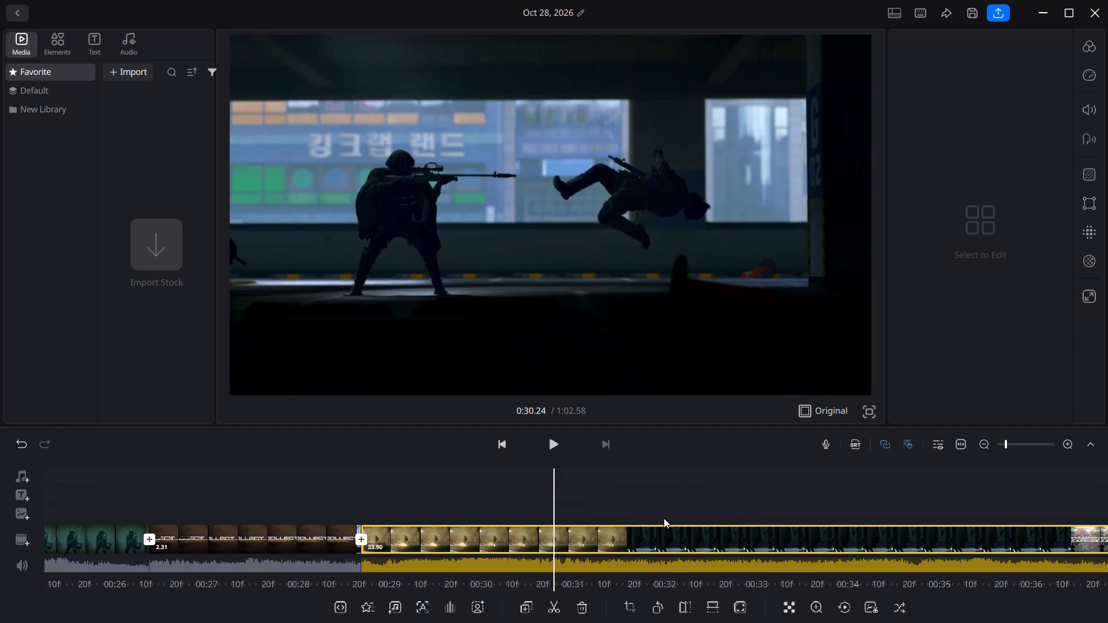
pyautogui.moveTo(736, 517); pyautogui.dragTo(556, 534)
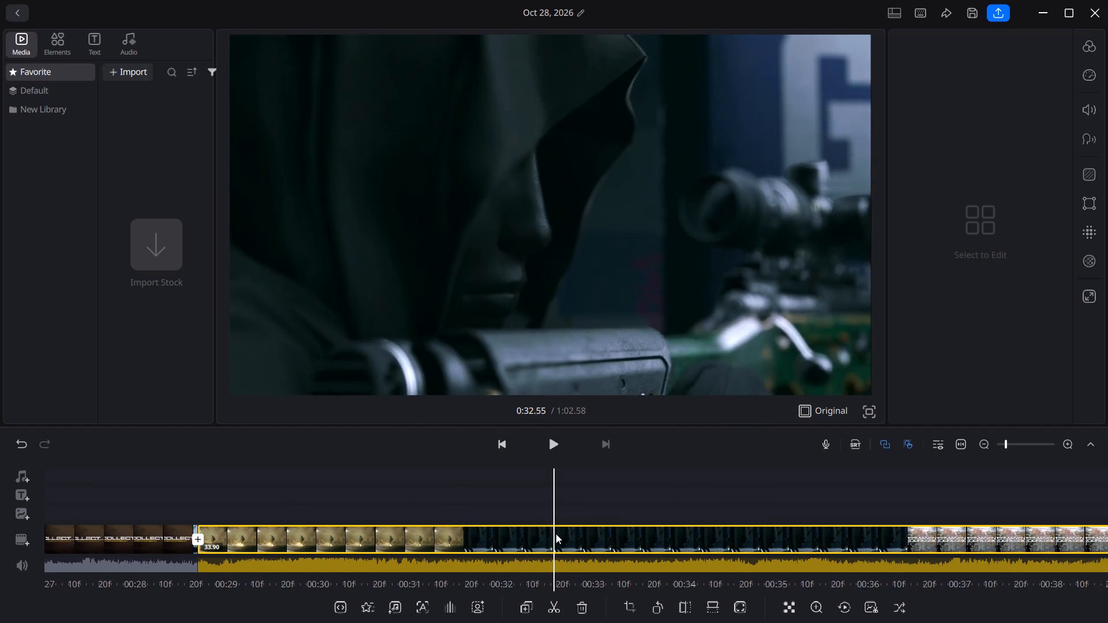
pyautogui.moveTo(556, 534); pyautogui.dragTo(456, 541)
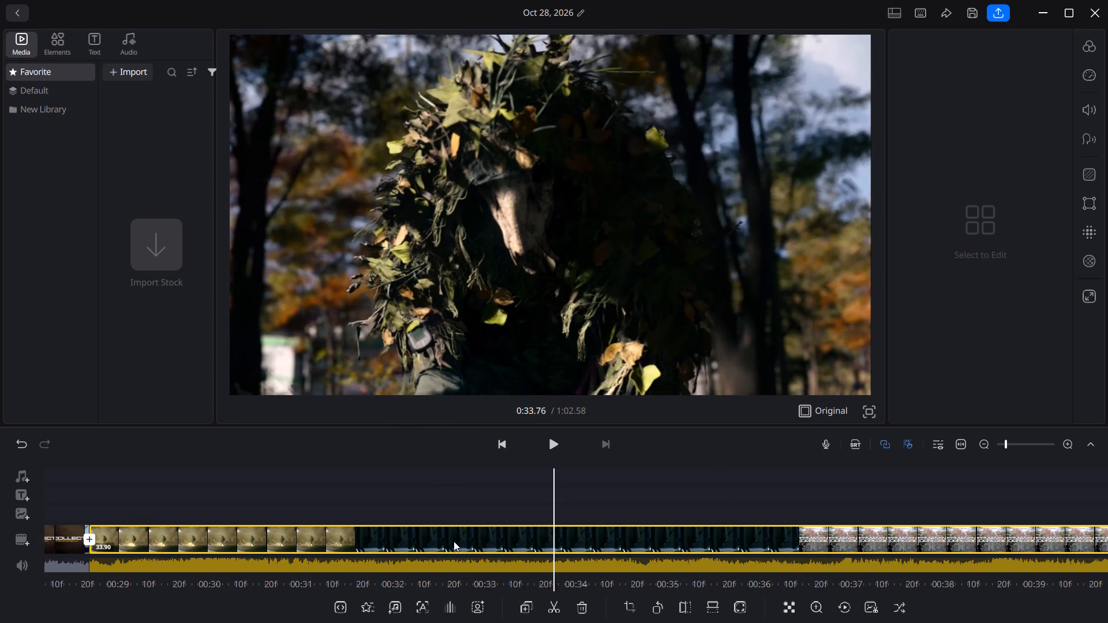
pyautogui.moveTo(772, 506); pyautogui.dragTo(589, 521)
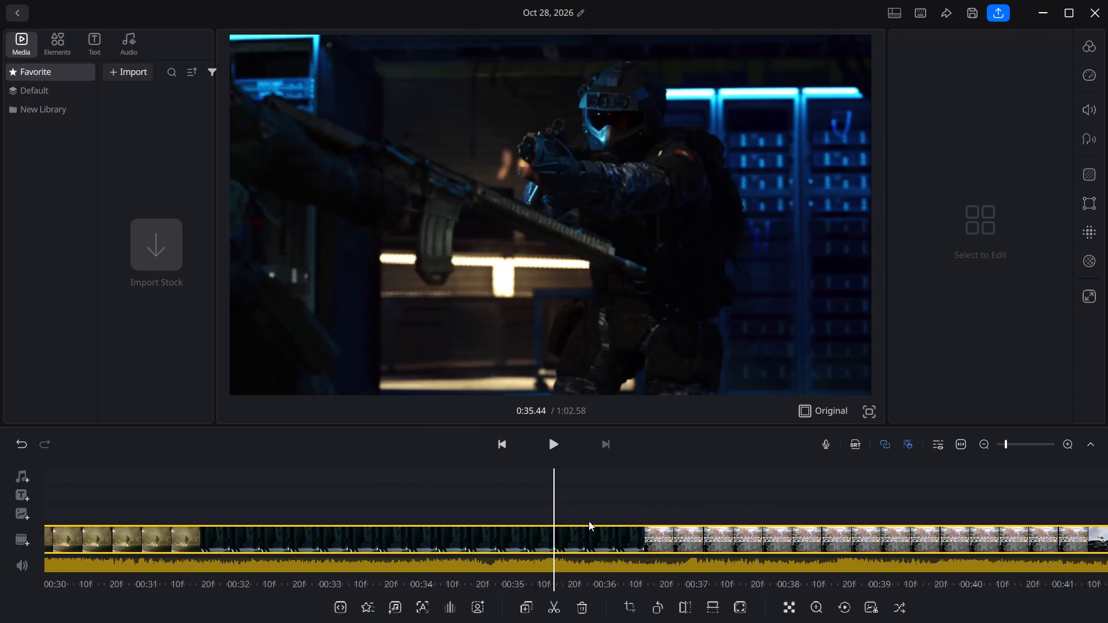
pyautogui.moveTo(589, 521); pyautogui.dragTo(521, 526)
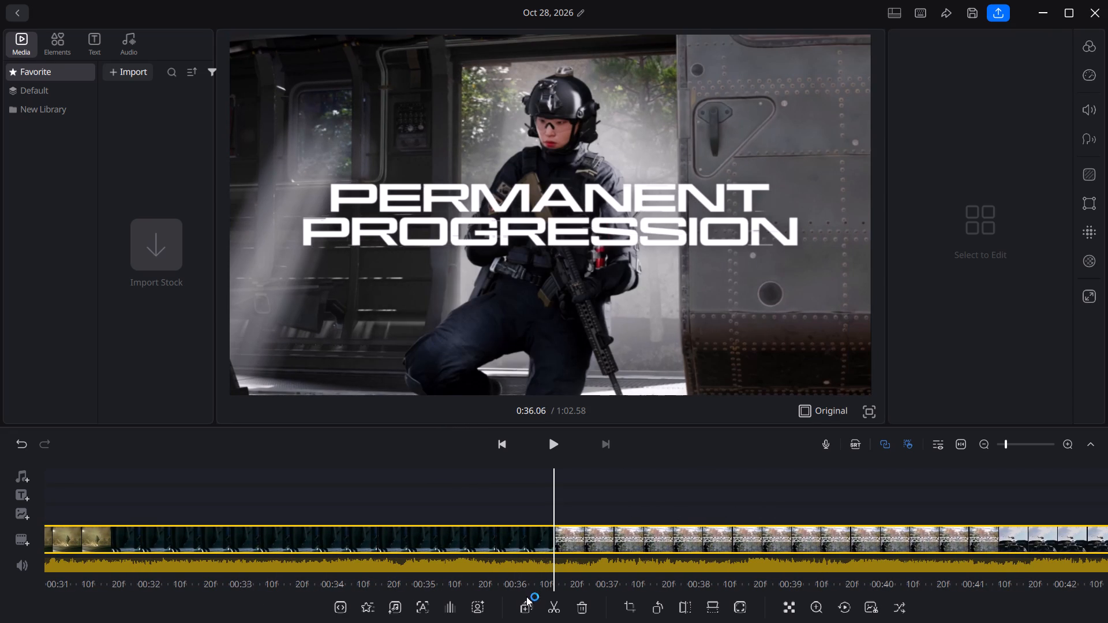
pyautogui.click(552, 610)
pyautogui.click(635, 541)
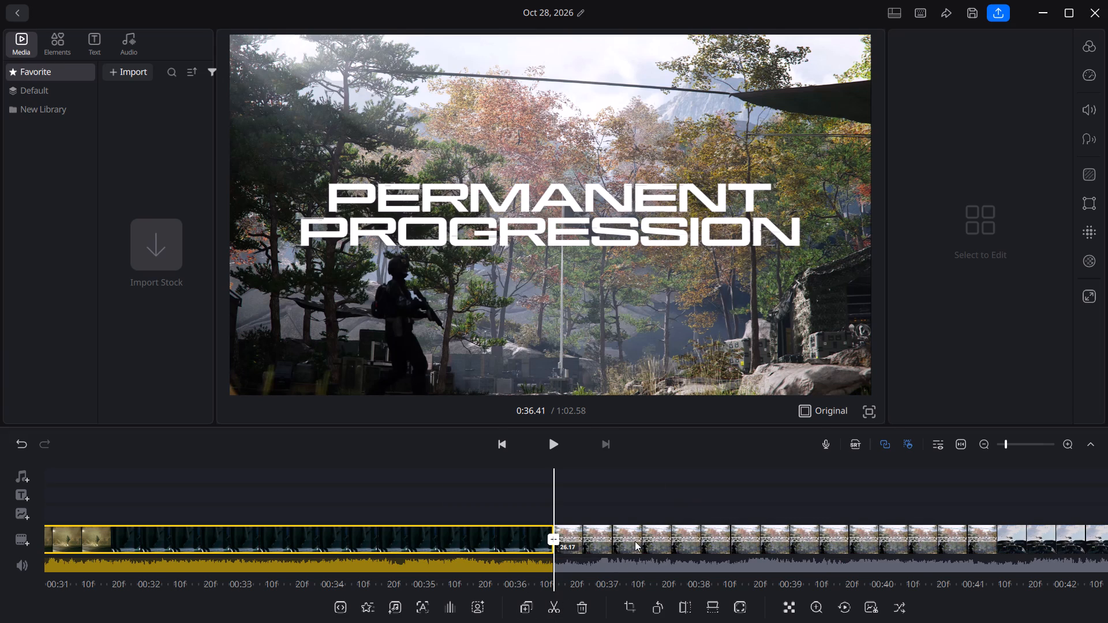
pyautogui.press('Delete')
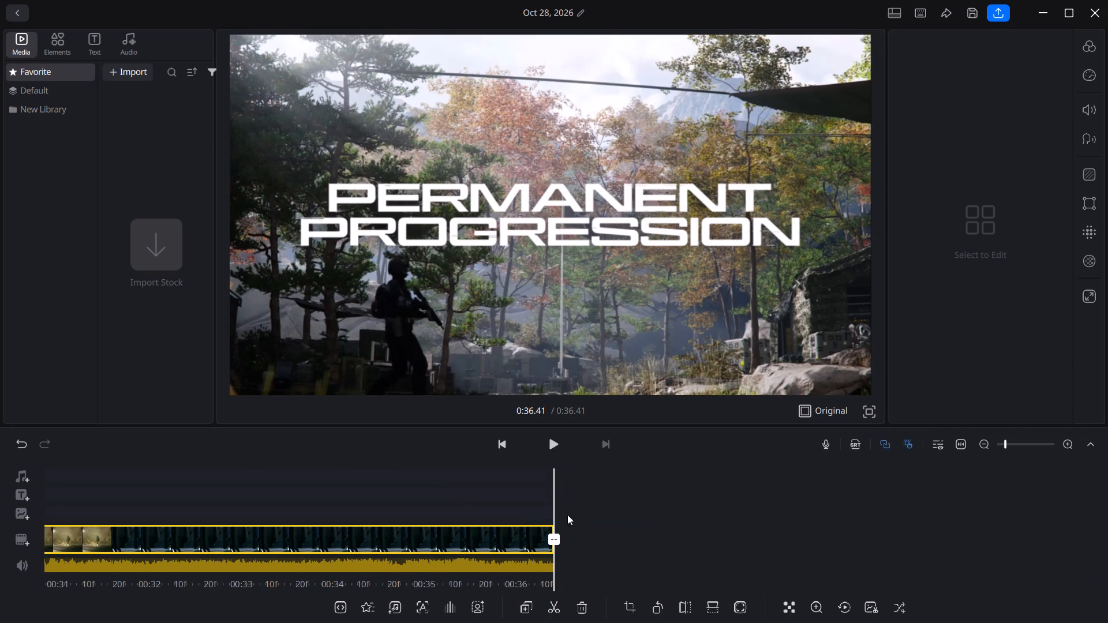
# Split the last clip at about 32.47 s, after the hooded sniper shot, and delete the 3.94 s piece after the cut.
pyautogui.moveTo(520, 511); pyautogui.dragTo(716, 510)
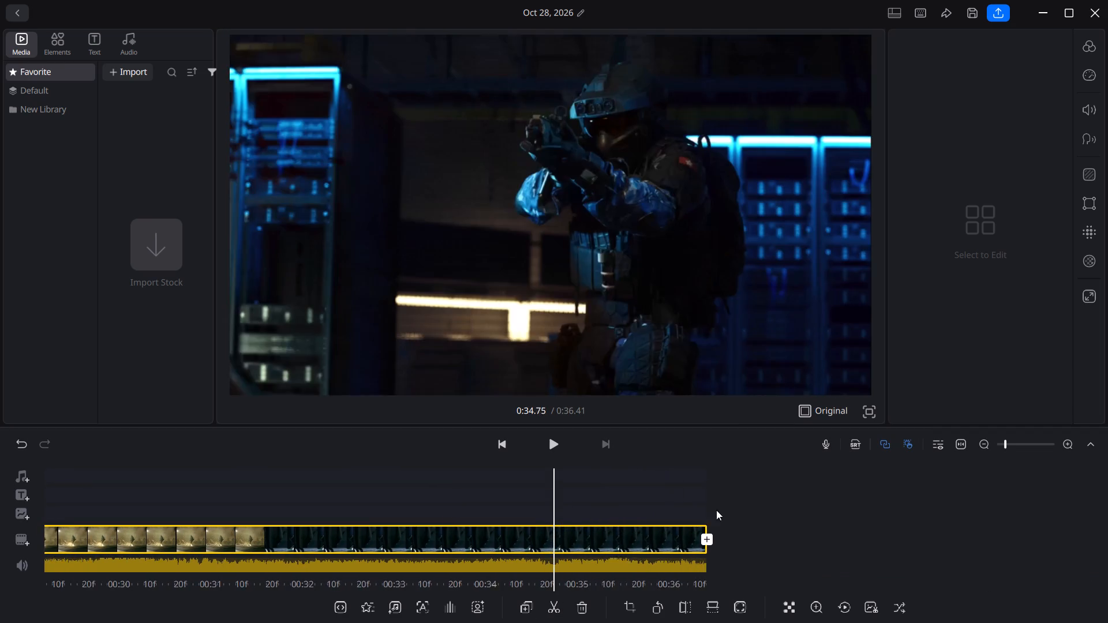
pyautogui.moveTo(716, 510); pyautogui.dragTo(1011, 511)
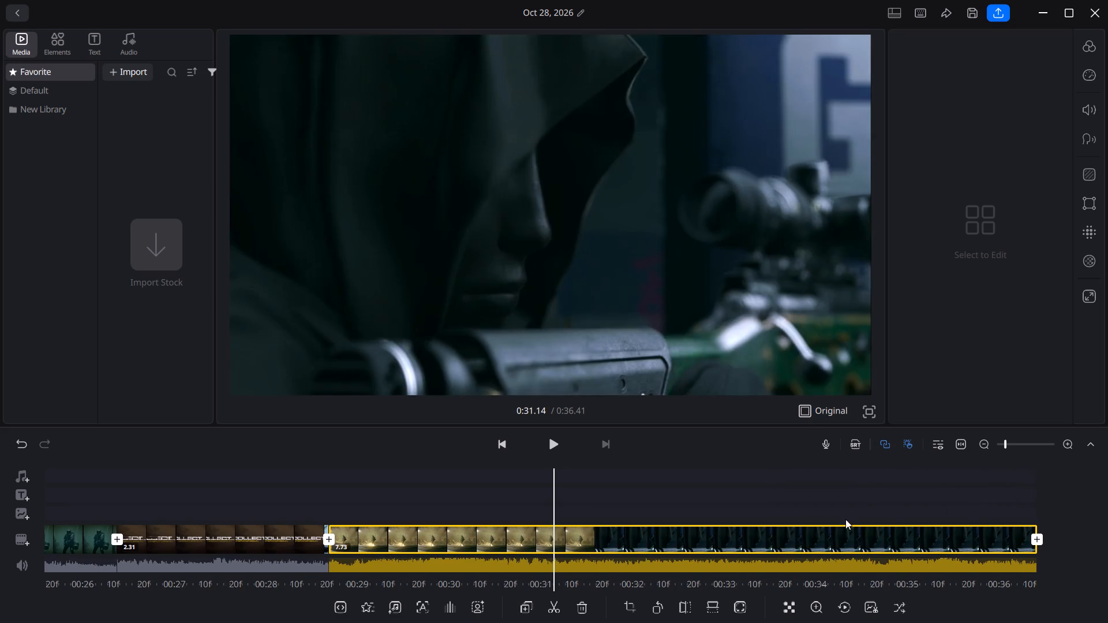
pyautogui.click(828, 507)
pyautogui.moveTo(811, 509); pyautogui.dragTo(798, 509)
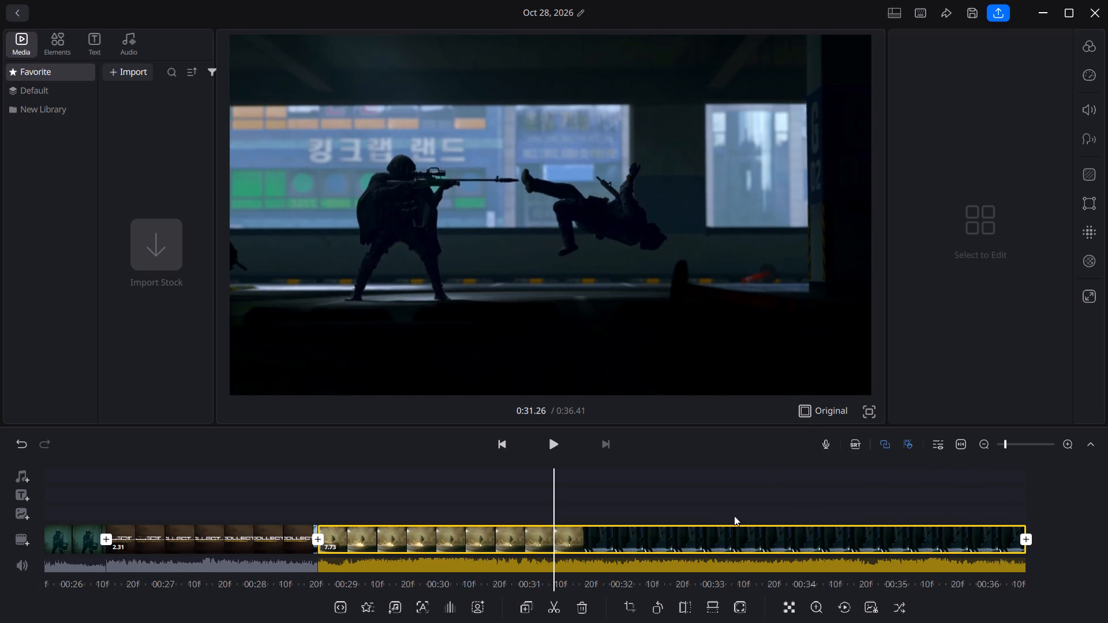
pyautogui.moveTo(746, 500); pyautogui.dragTo(709, 507)
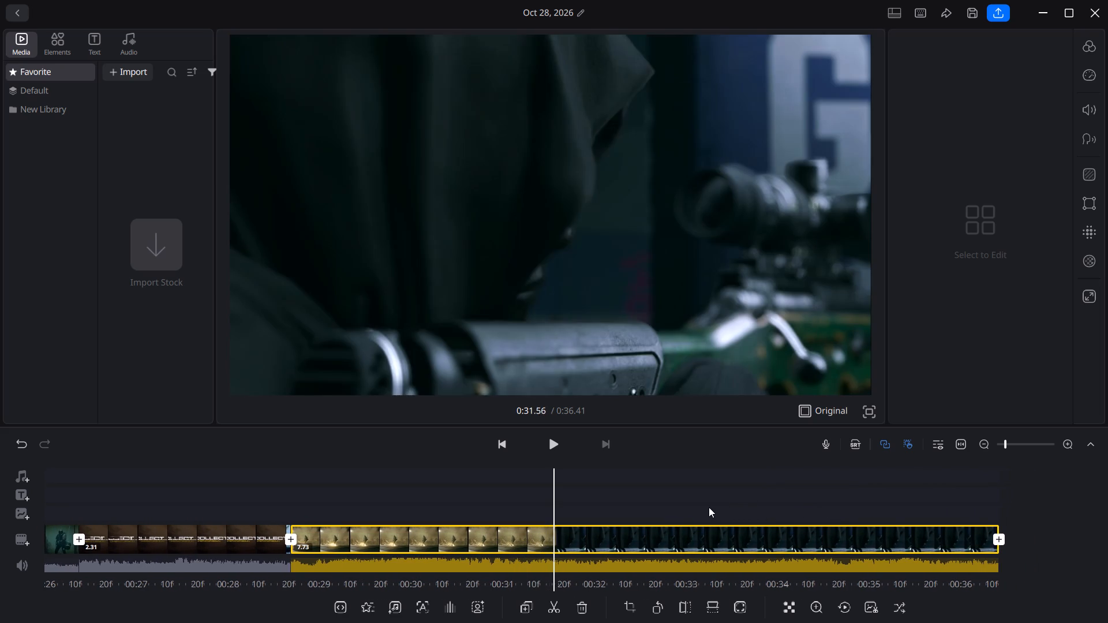
pyautogui.moveTo(709, 507); pyautogui.dragTo(705, 508)
pyautogui.moveTo(800, 476); pyautogui.dragTo(770, 483)
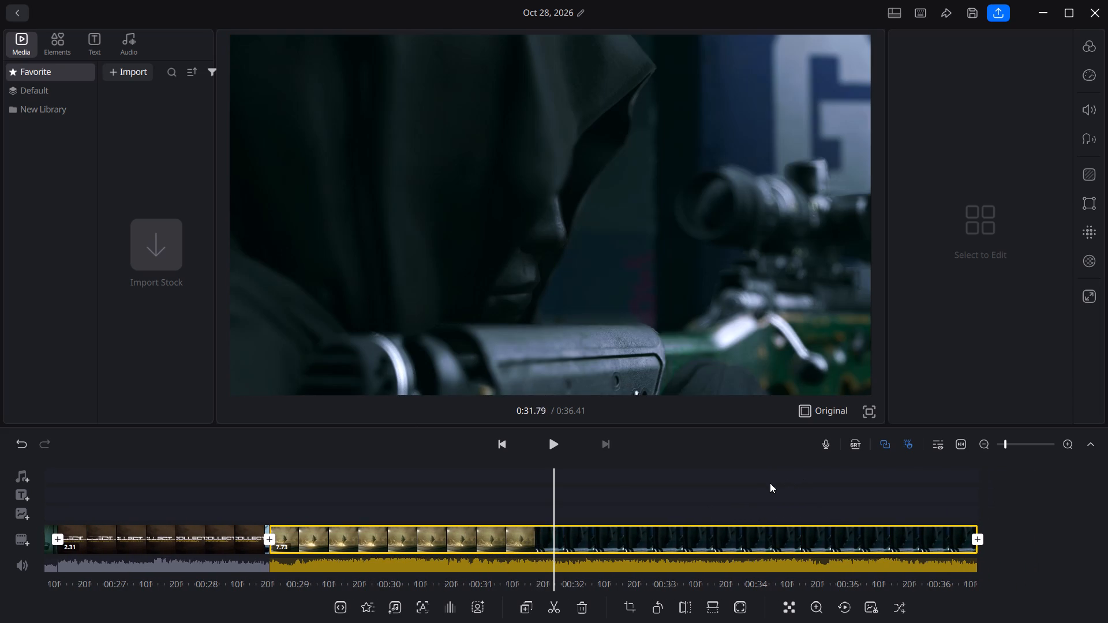
pyautogui.moveTo(770, 483); pyautogui.dragTo(713, 490)
pyautogui.click(553, 606)
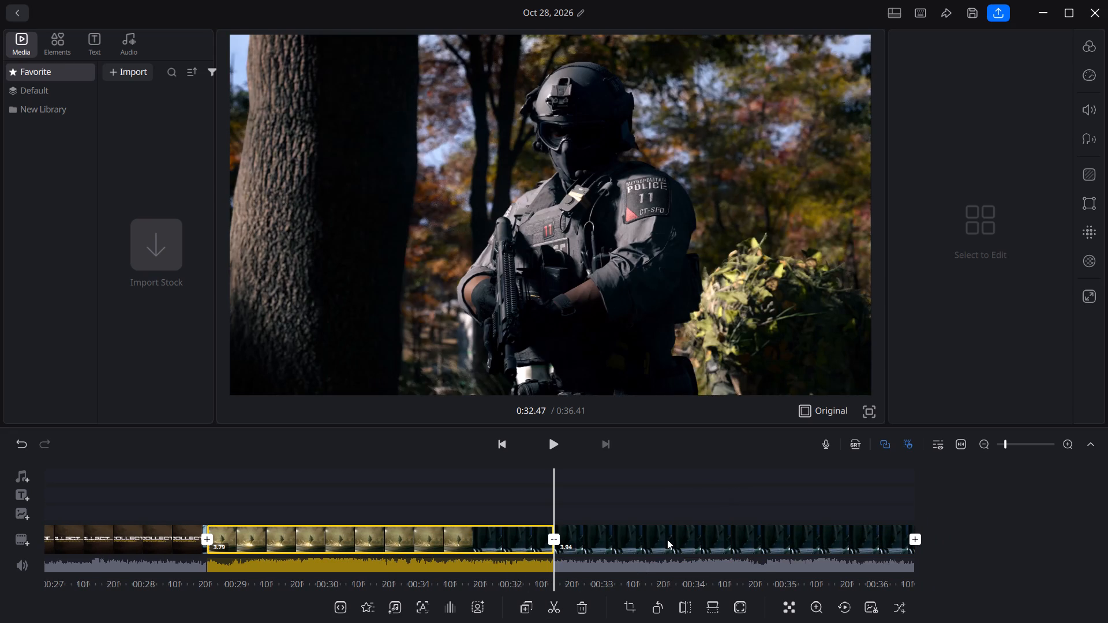
pyautogui.click(667, 539)
pyautogui.press('Delete')
pyautogui.click(667, 539)
# Trim the end of the last clip to shorten it to about 3.66 s.
pyautogui.moveTo(646, 530); pyautogui.dragTo(684, 530)
pyautogui.click(549, 547)
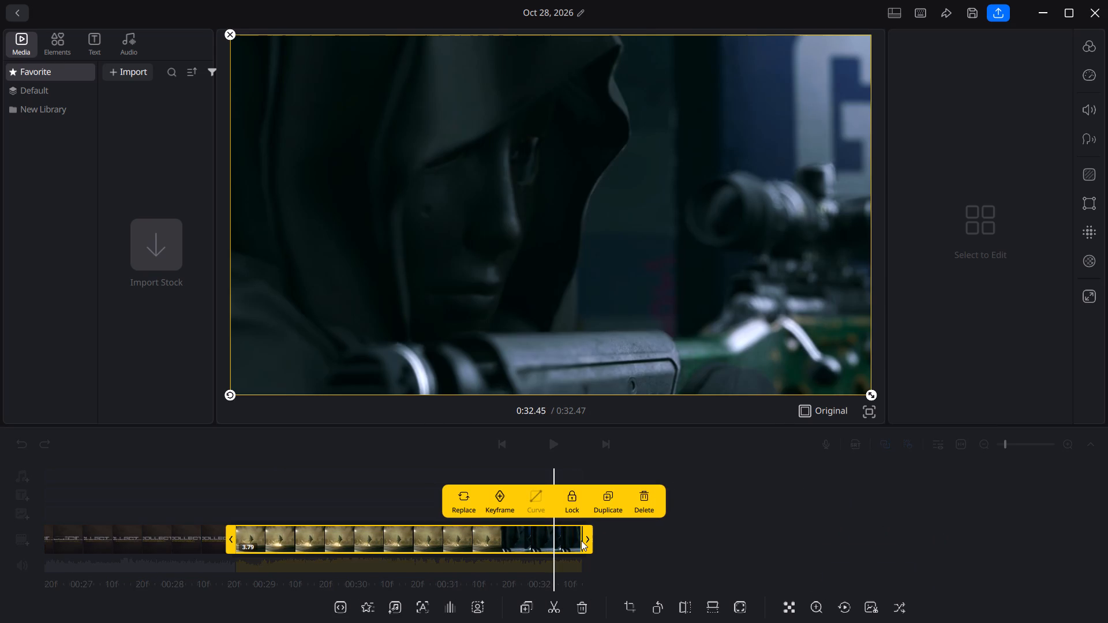
pyautogui.moveTo(590, 540); pyautogui.dragTo(576, 541)
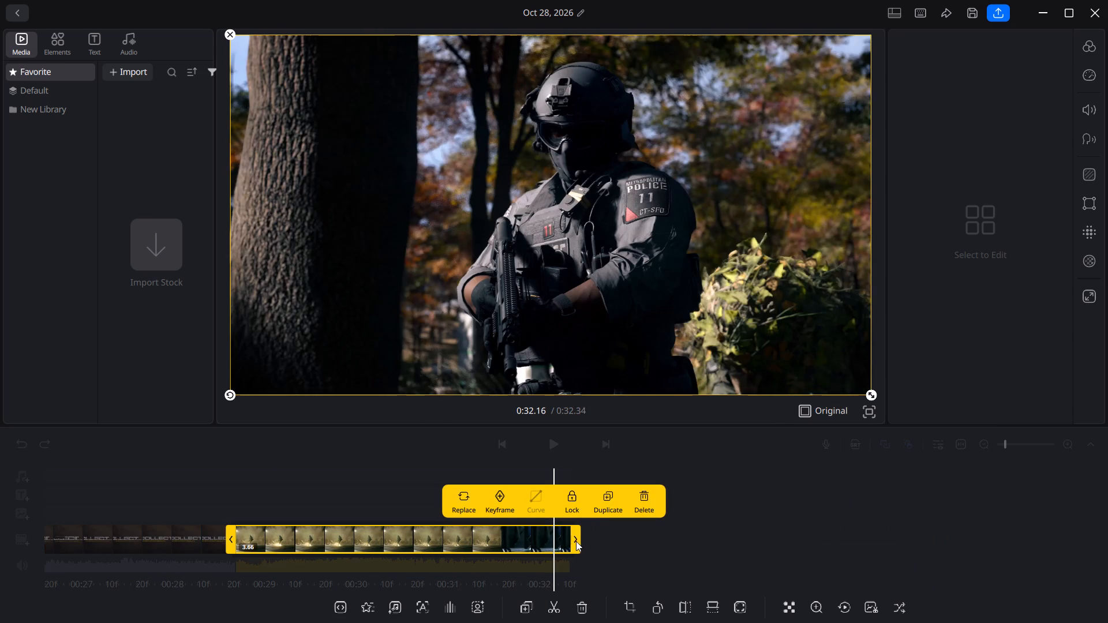
# Trim the end of the last clip slightly more, to about 3.63 s.
pyautogui.moveTo(576, 541); pyautogui.dragTo(575, 541)
pyautogui.moveTo(600, 548); pyautogui.dragTo(619, 549)
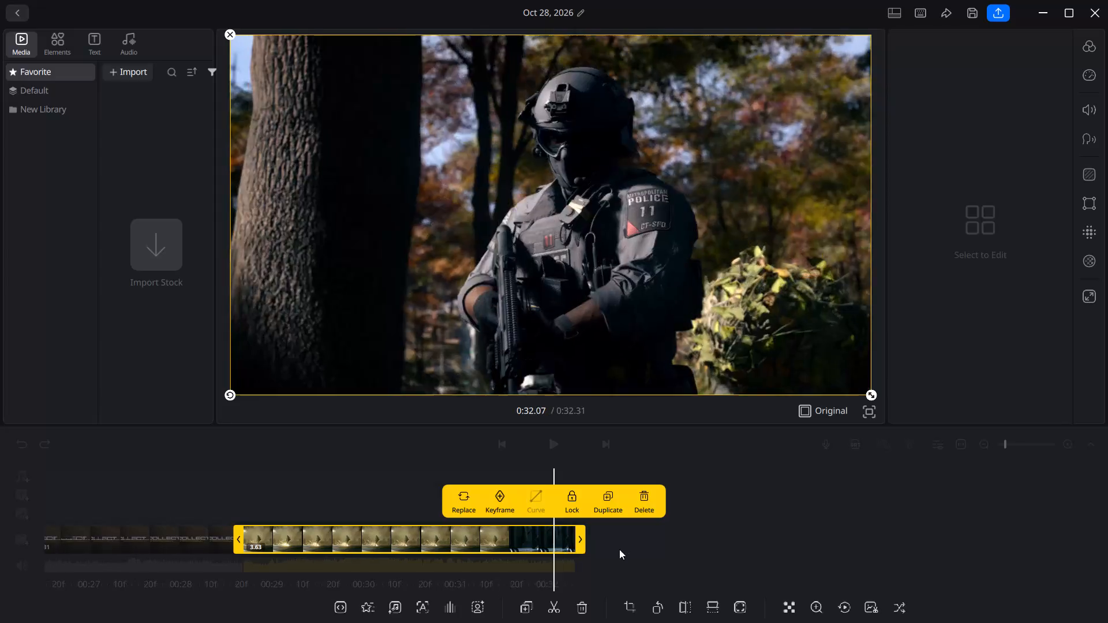
pyautogui.moveTo(619, 549); pyautogui.dragTo(590, 549)
pyautogui.moveTo(590, 549); pyautogui.dragTo(713, 544)
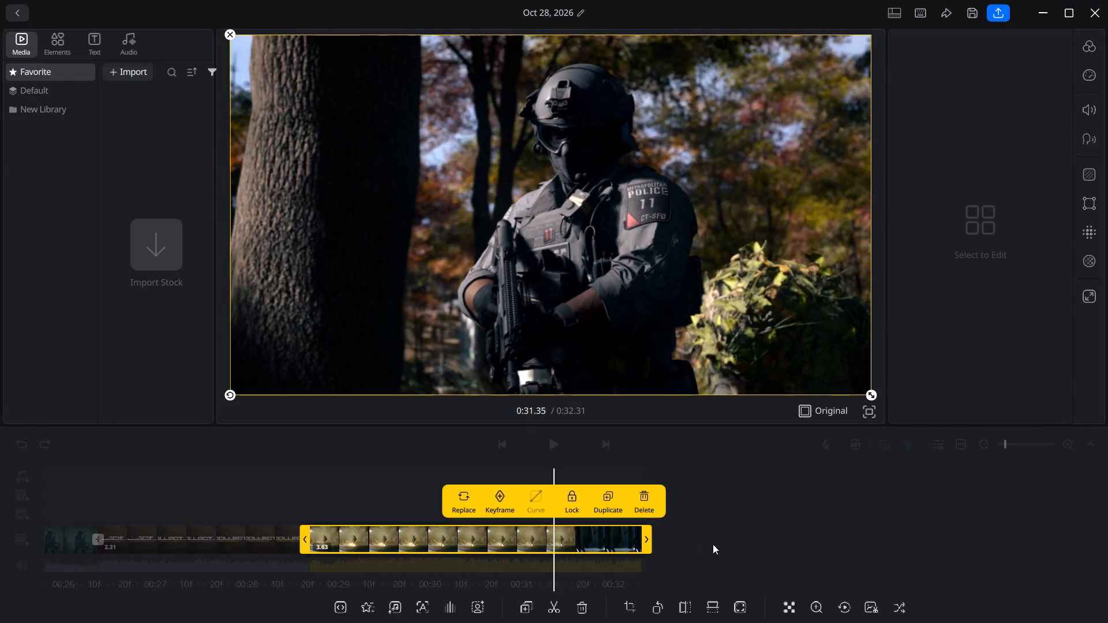
pyautogui.moveTo(713, 544); pyautogui.dragTo(1080, 526)
pyautogui.click(793, 511)
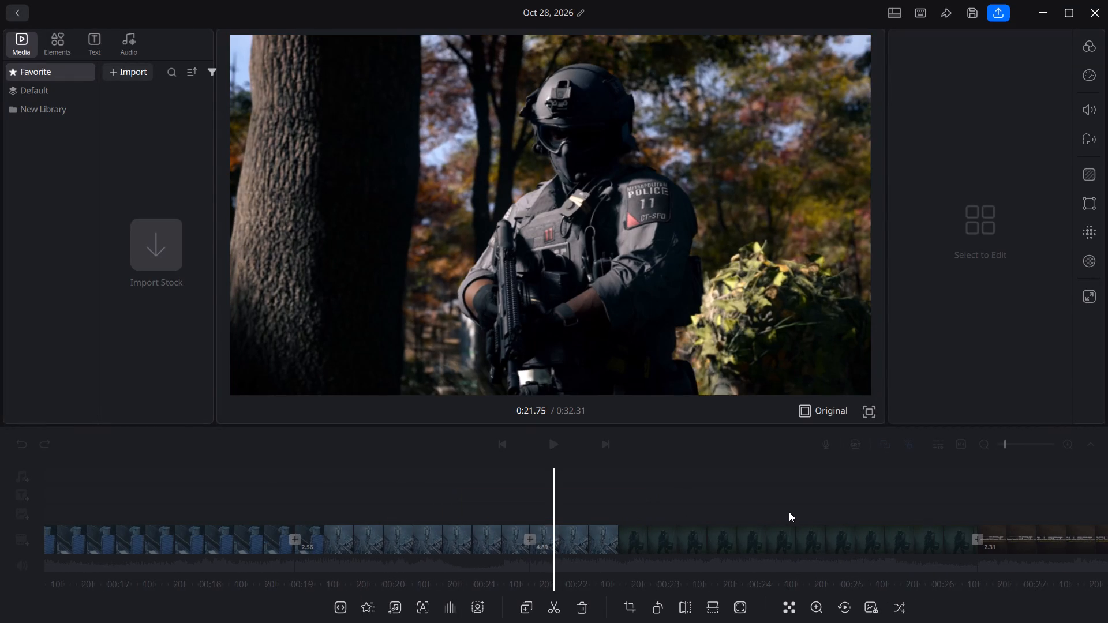
# Return the playhead to the start of the timeline and set the canvas aspect ratio to 4:5.
pyautogui.click(589, 500)
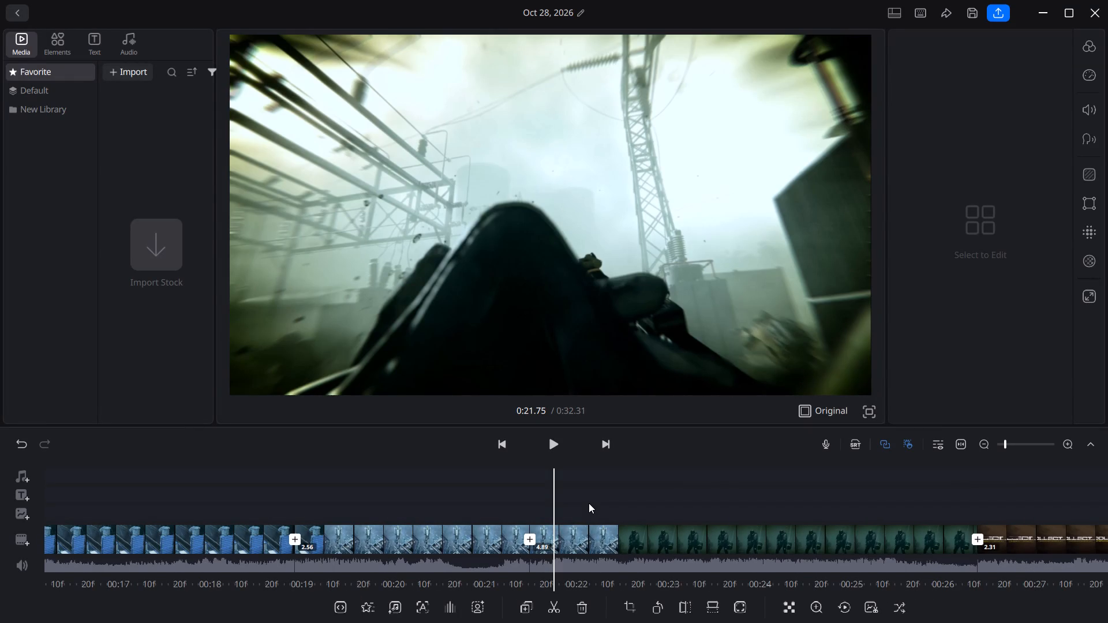
pyautogui.keyDown('ctrl'); pyautogui.scroll(-5, 573, 524); pyautogui.keyUp('ctrl')
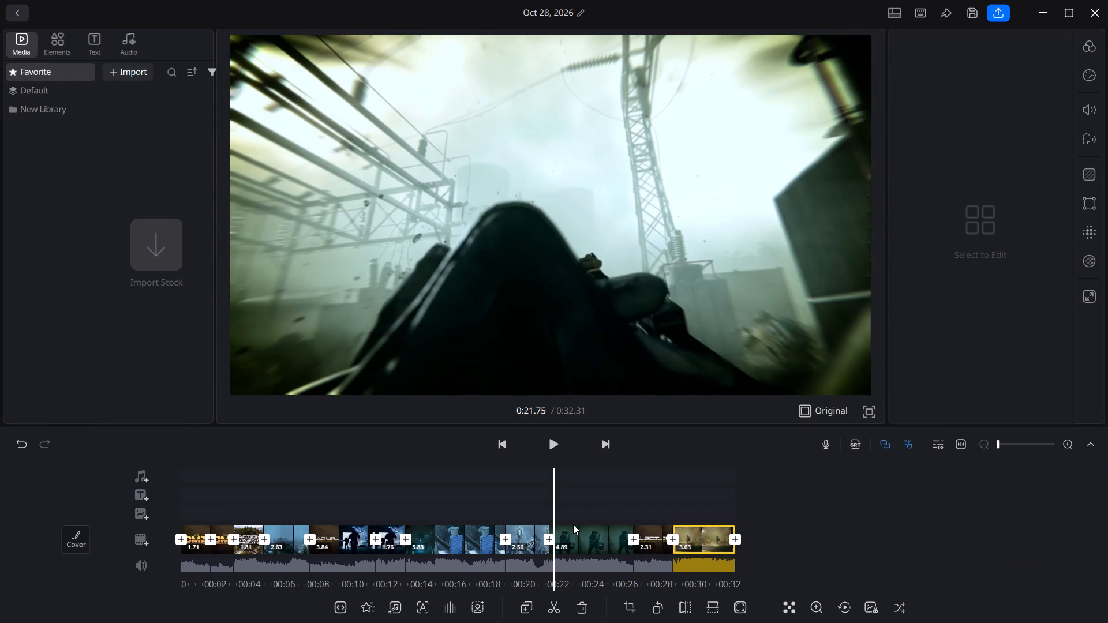
pyautogui.keyDown('ctrl'); pyautogui.scroll(1, 573, 524); pyautogui.keyUp('ctrl')
pyautogui.moveTo(502, 514); pyautogui.dragTo(694, 513)
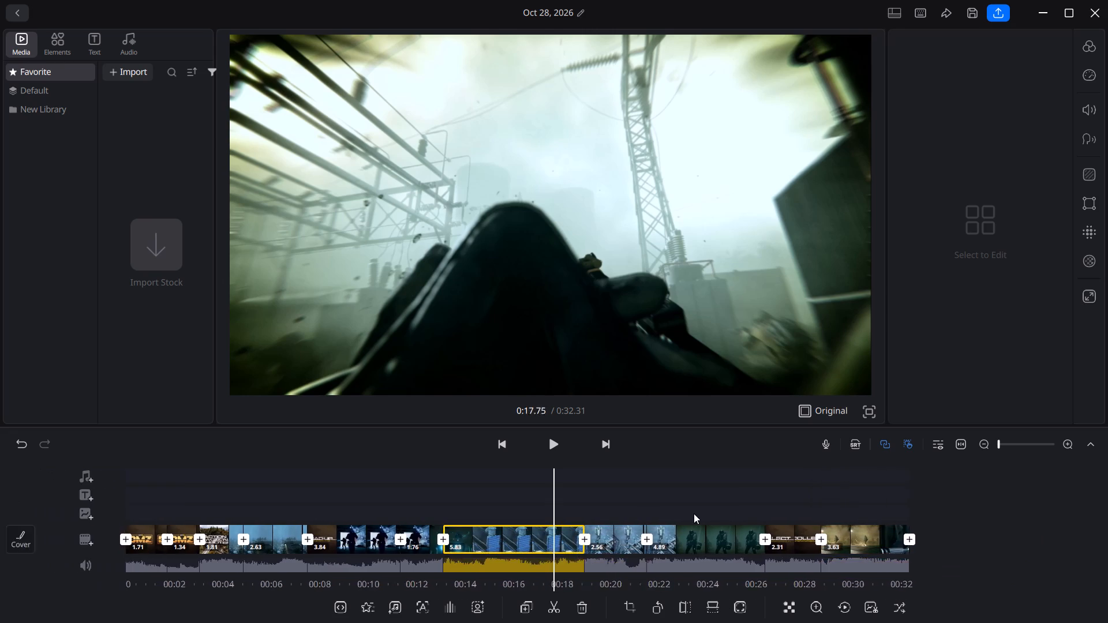
pyautogui.moveTo(694, 513); pyautogui.dragTo(803, 512)
pyautogui.moveTo(496, 513); pyautogui.dragTo(843, 508)
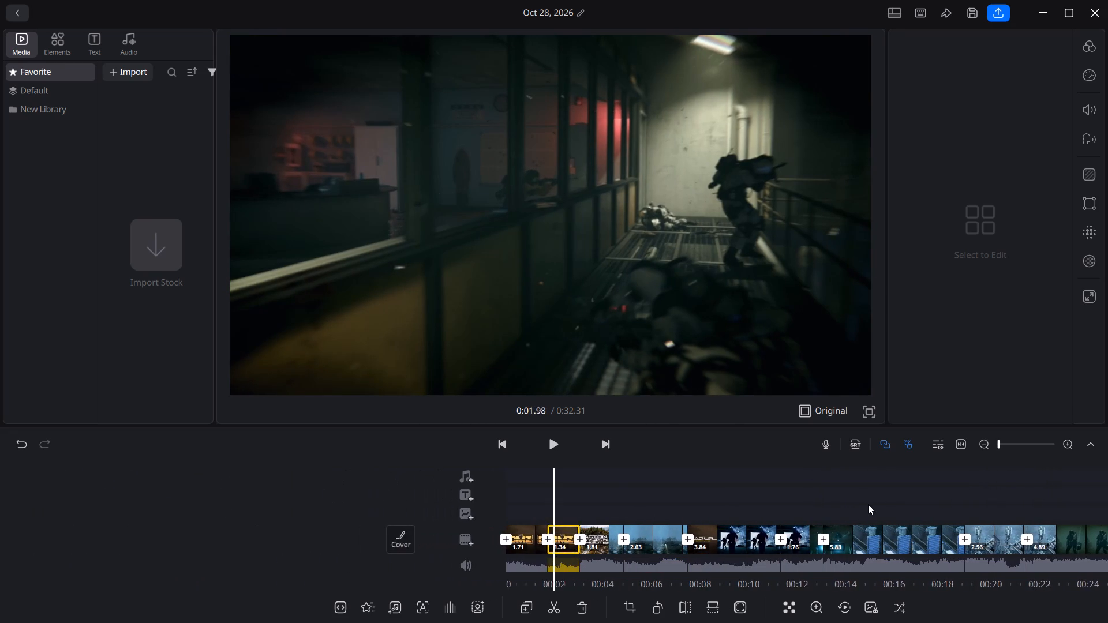
pyautogui.moveTo(594, 513); pyautogui.dragTo(750, 509)
pyautogui.click(510, 516)
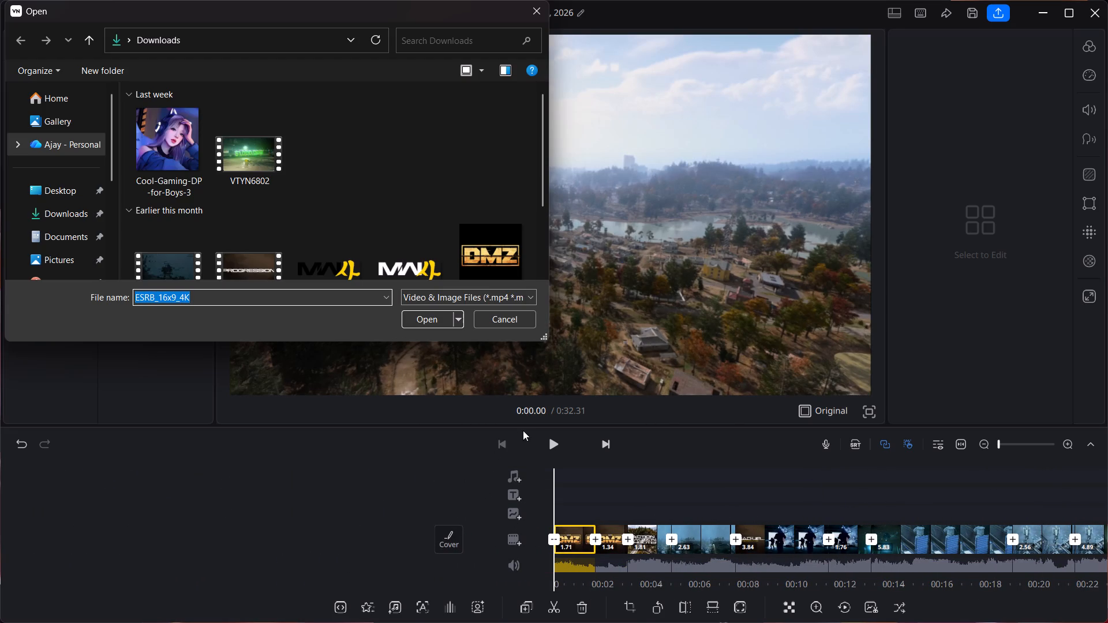
pyautogui.click(508, 314)
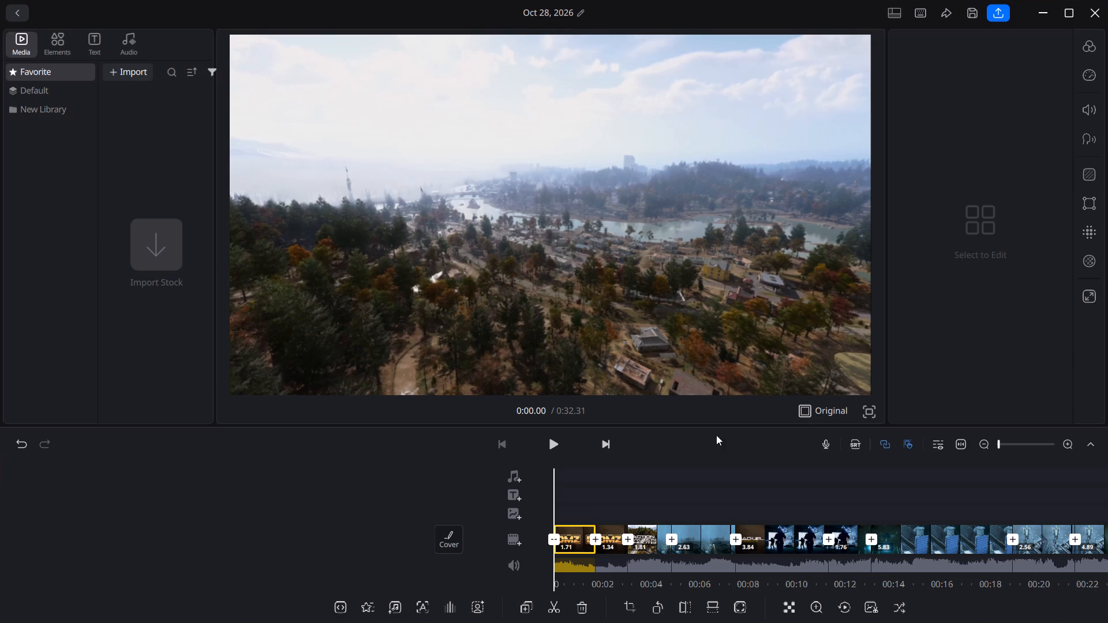
pyautogui.click(817, 416)
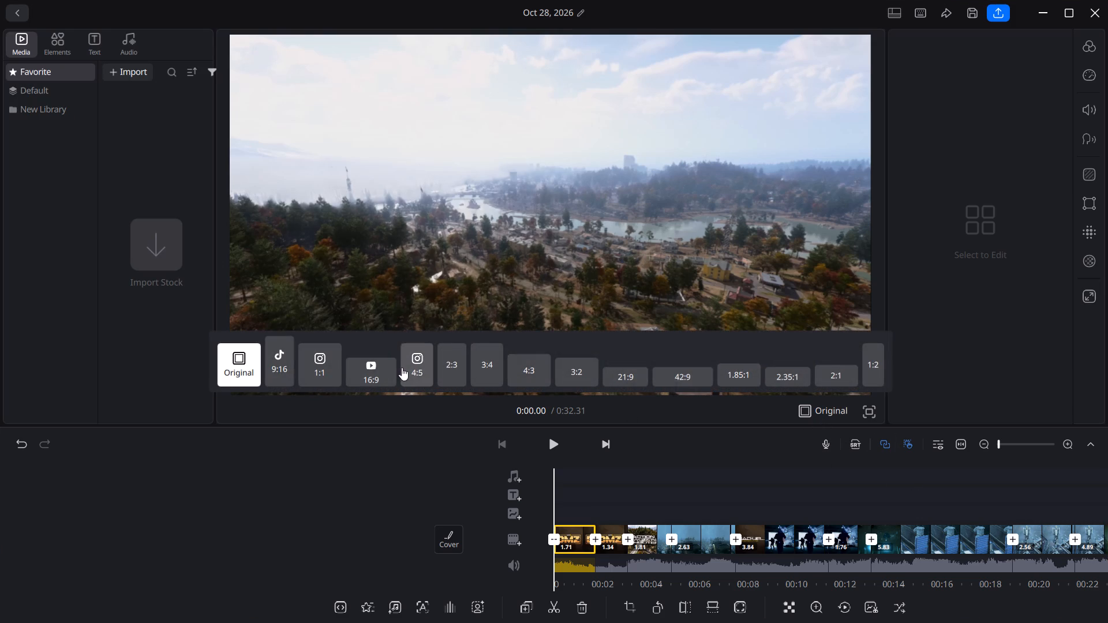
pyautogui.click(402, 367)
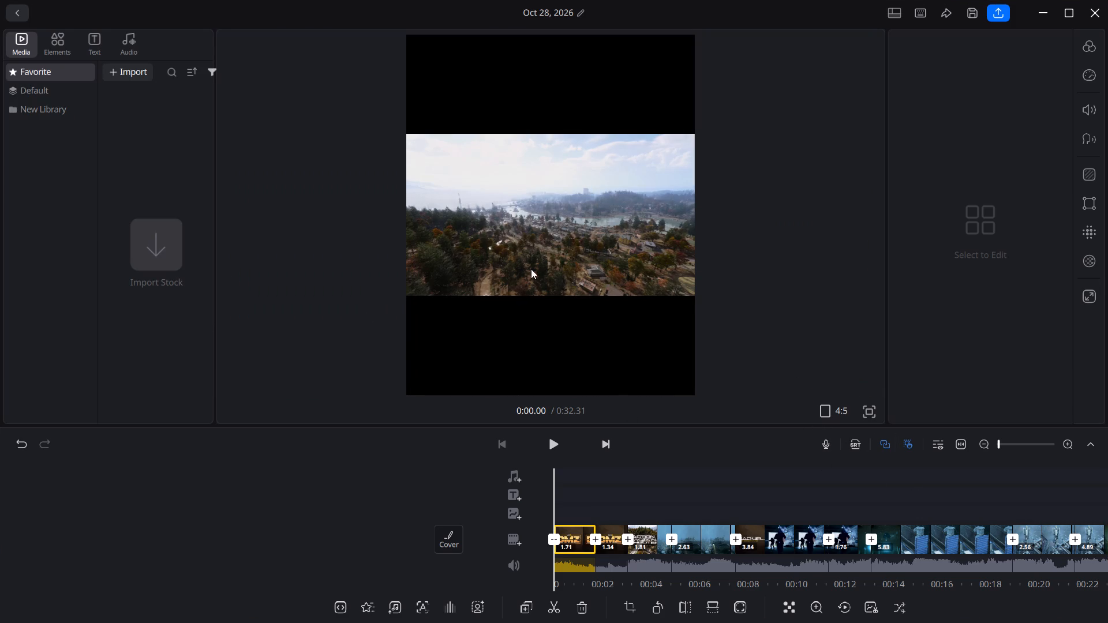
# Add the image Cool-Gaming-DP-for-Boys-3 from Downloads as an overlay at the start of the timeline.
pyautogui.click(517, 514)
pyautogui.click(175, 160)
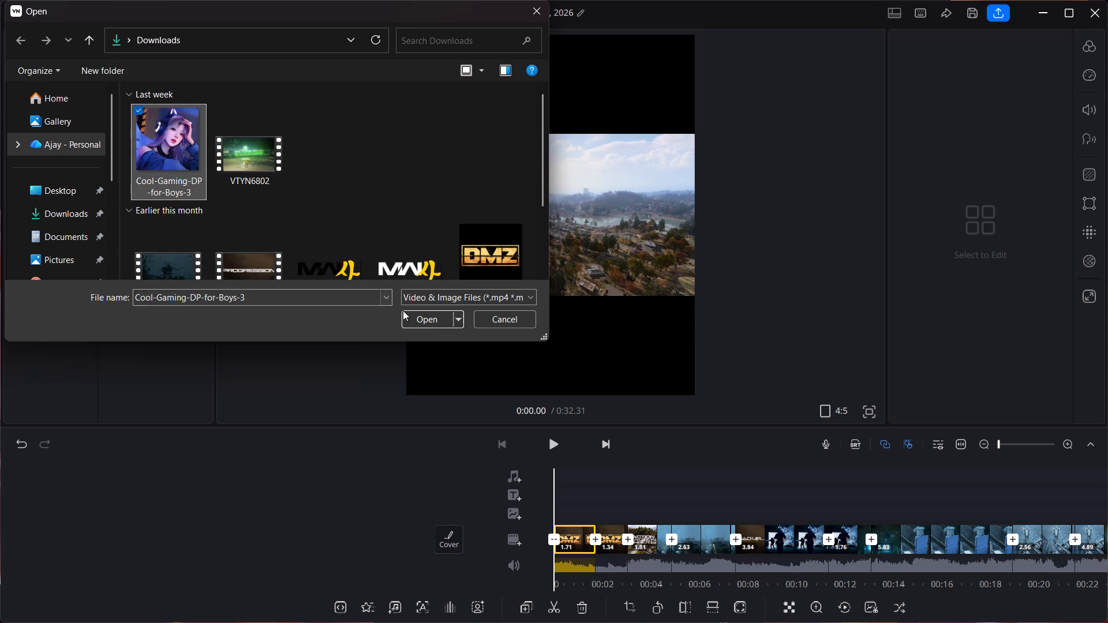
pyautogui.click(410, 314)
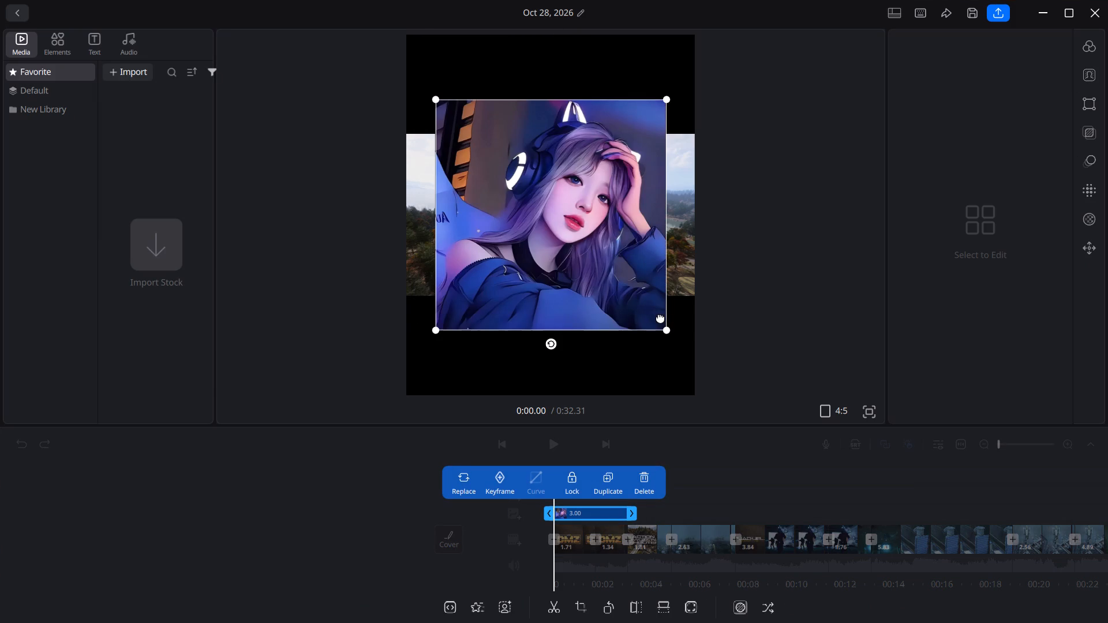
# Shrink the avatar overlay to a small square and place it in the lower-left corner of the footage.
pyautogui.moveTo(665, 328); pyautogui.dragTo(506, 166)
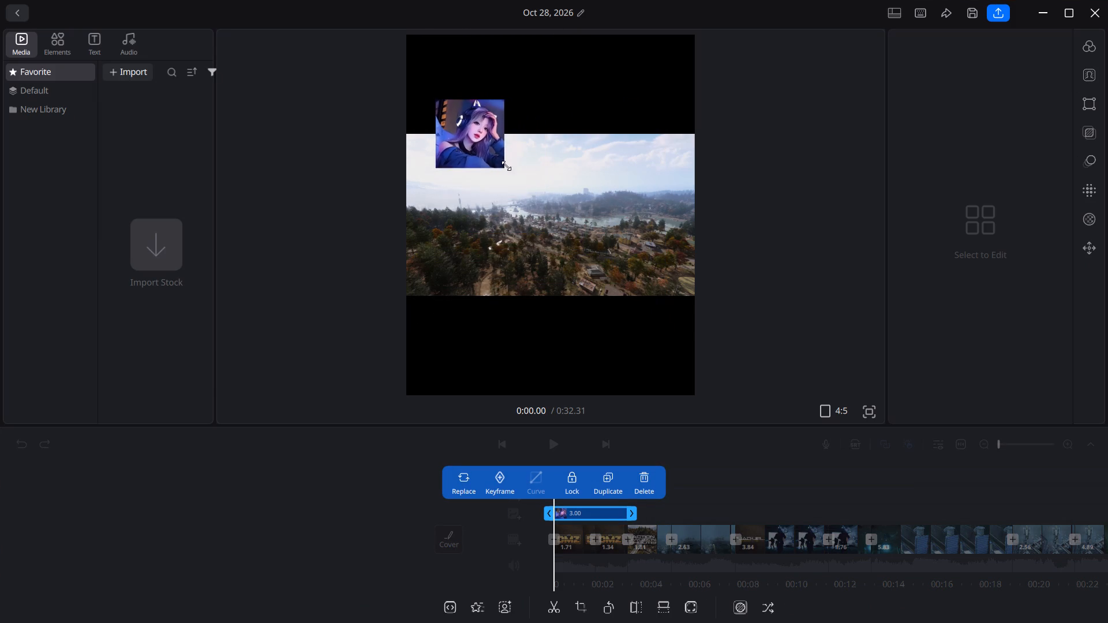
pyautogui.moveTo(506, 166); pyautogui.dragTo(481, 145)
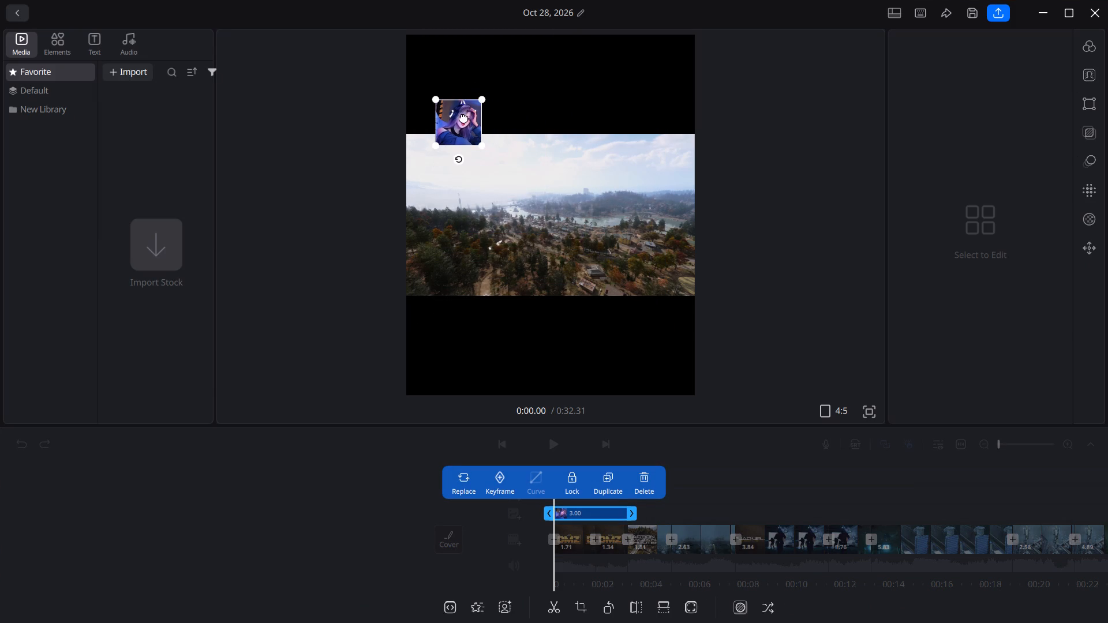
pyautogui.moveTo(463, 117); pyautogui.dragTo(443, 258)
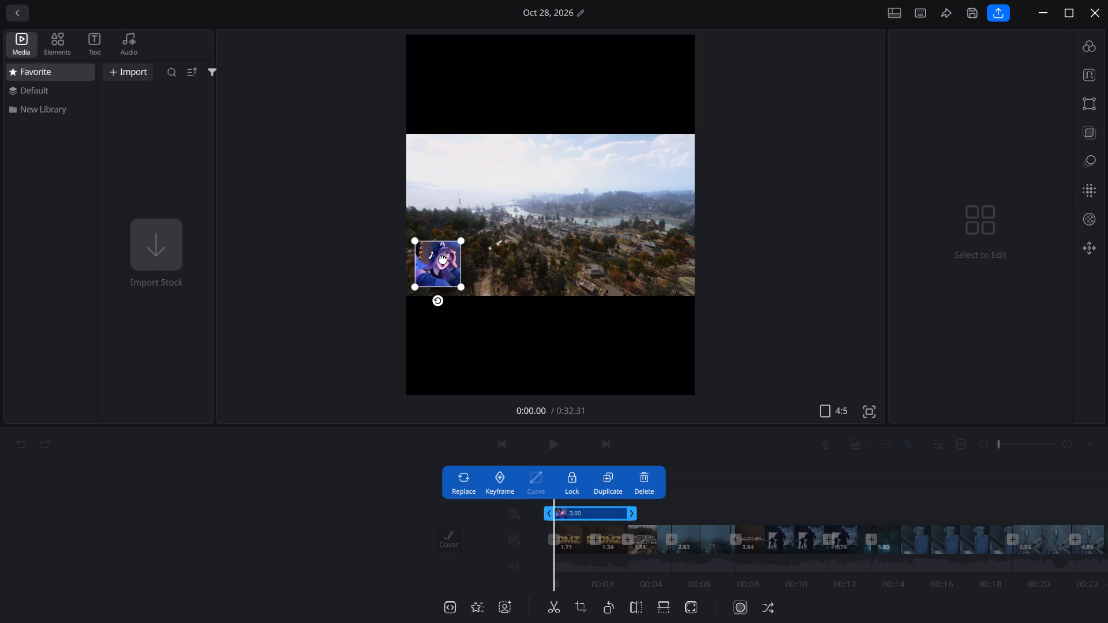
pyautogui.moveTo(443, 258); pyautogui.dragTo(443, 262)
pyautogui.click(364, 238)
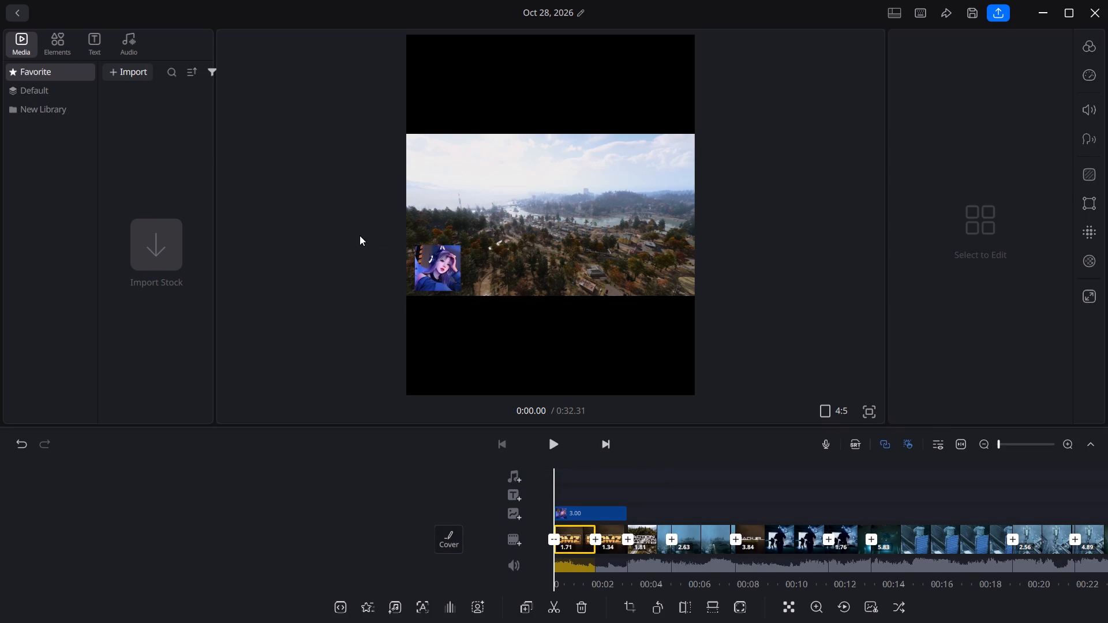
# Extend the avatar overlay to the end of the footage, for a duration of 32.31 s.
pyautogui.click(624, 514)
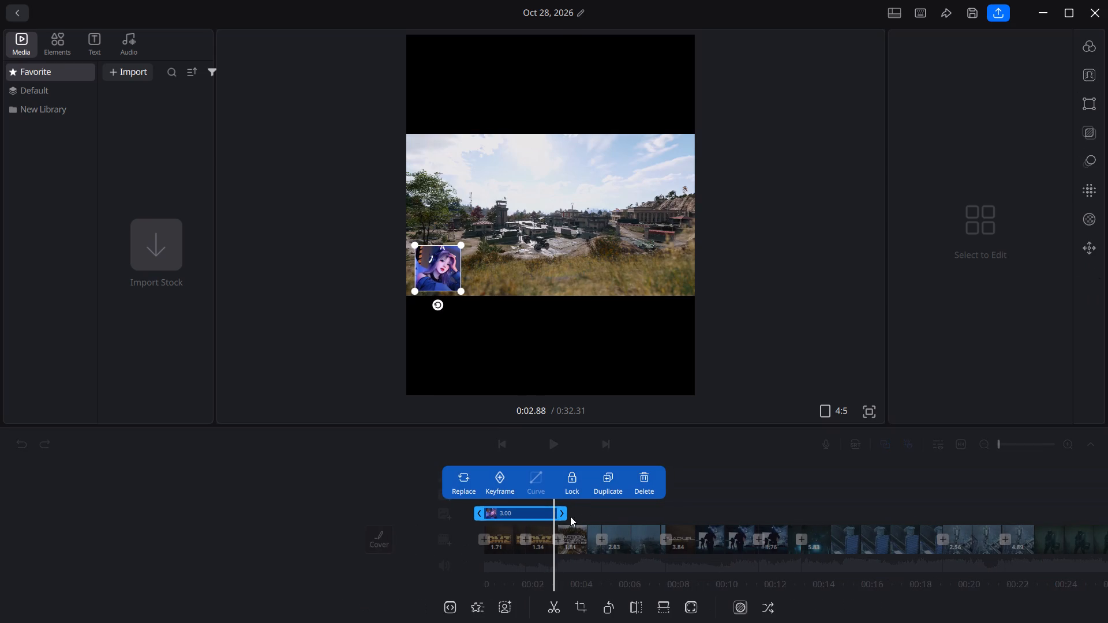
pyautogui.moveTo(562, 513); pyautogui.dragTo(904, 514)
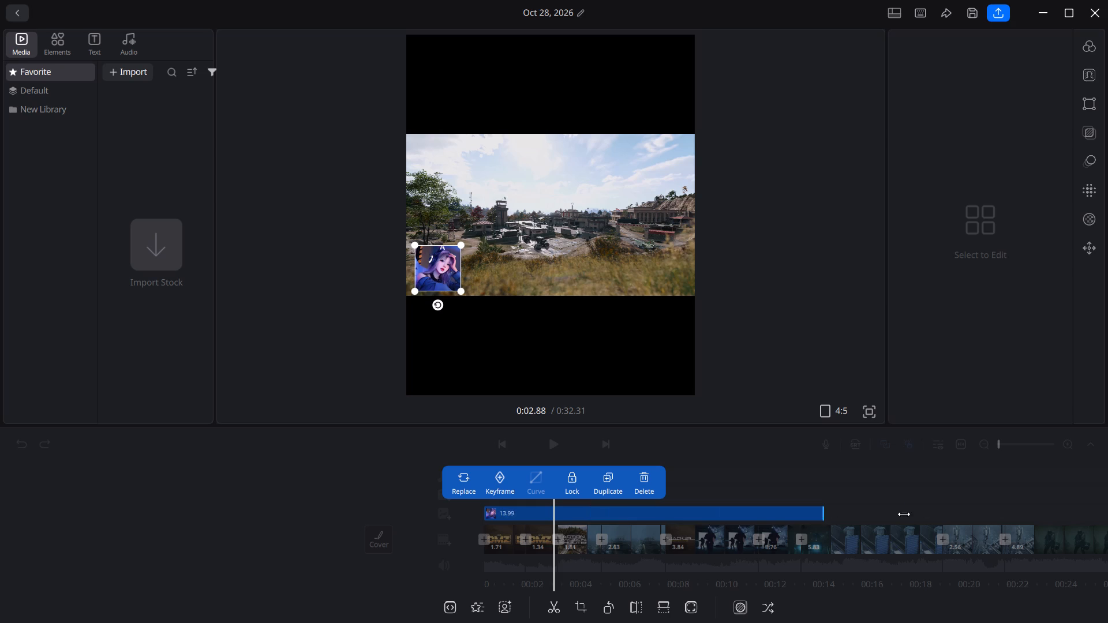
pyautogui.moveTo(904, 514); pyautogui.dragTo(1107, 516)
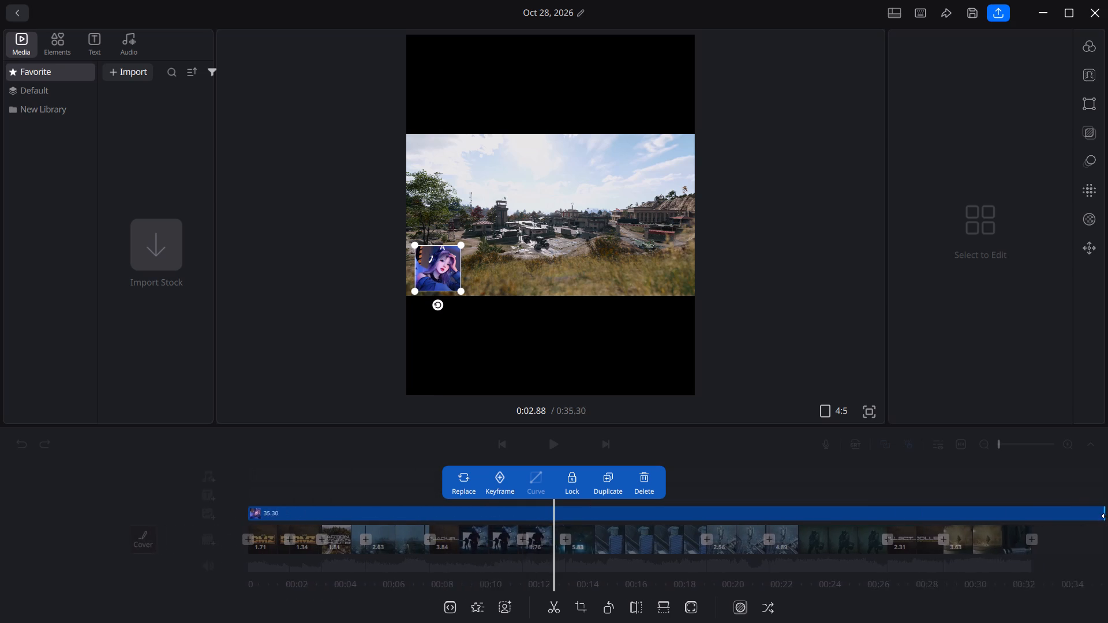
pyautogui.moveTo(1107, 516); pyautogui.dragTo(961, 516)
pyautogui.click(774, 490)
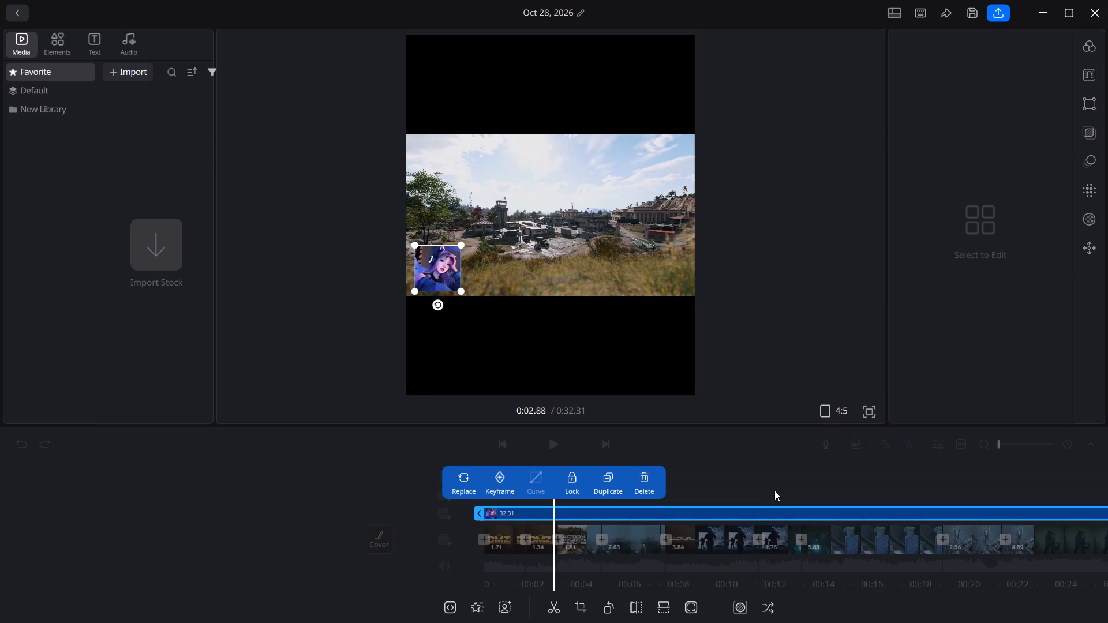
pyautogui.click(717, 485)
# Add the white-and-yellow logo MW4_BRANDING_ICON_MW4_RGB_260107_NEG (1) as a second overlay at the start of the timeline.
pyautogui.moveTo(717, 485); pyautogui.dragTo(1039, 485)
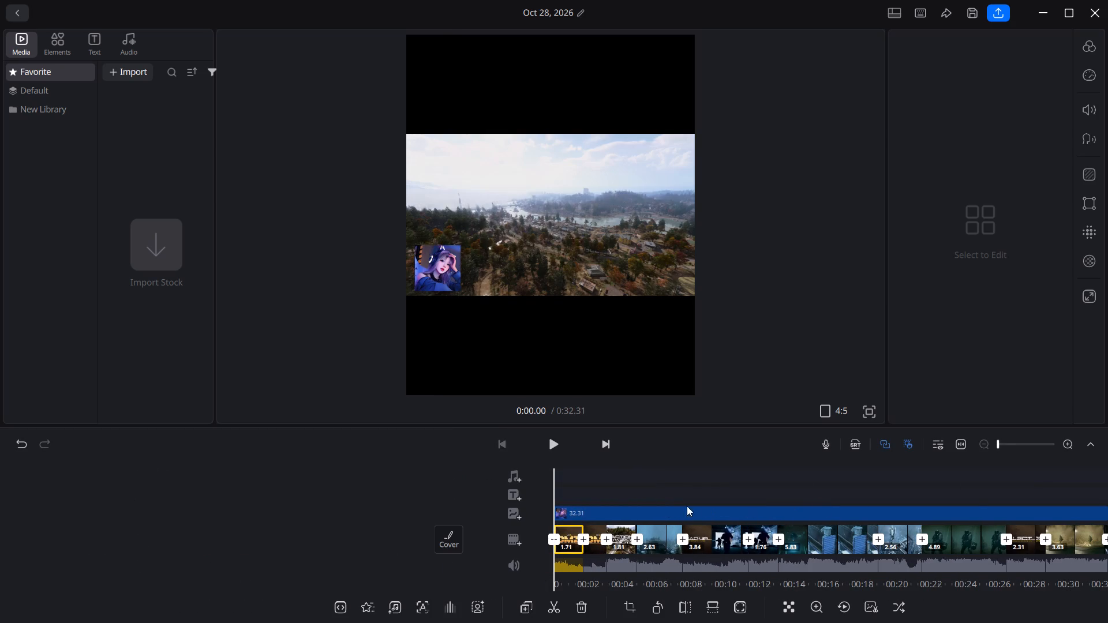
pyautogui.moveTo(650, 506); pyautogui.dragTo(846, 484)
pyautogui.click(766, 491)
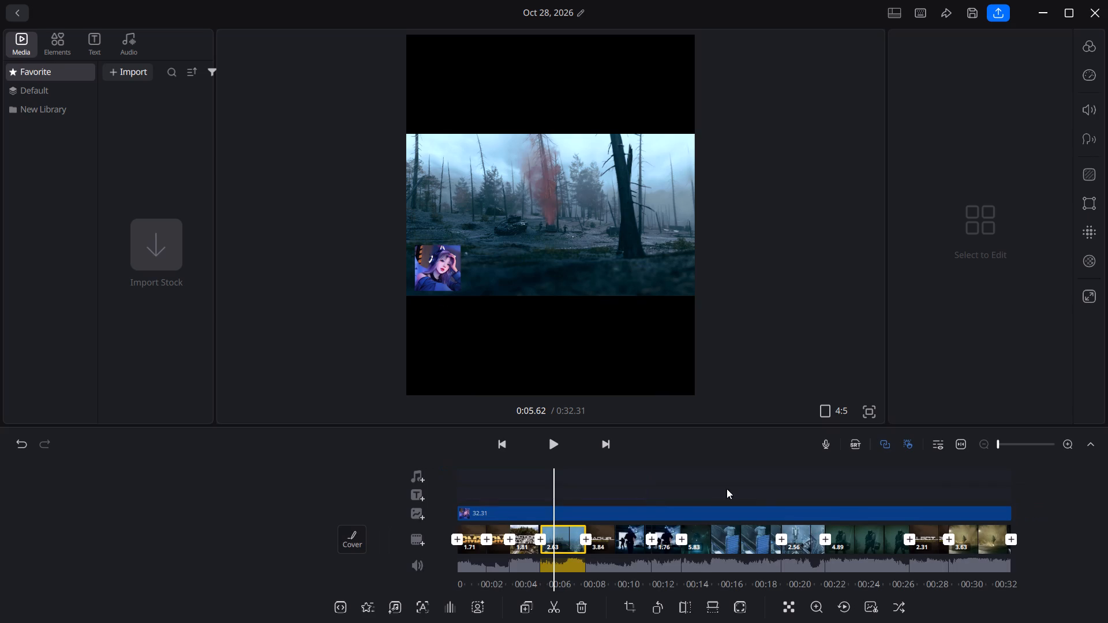
pyautogui.moveTo(686, 487); pyautogui.dragTo(1057, 479)
pyautogui.click(510, 515)
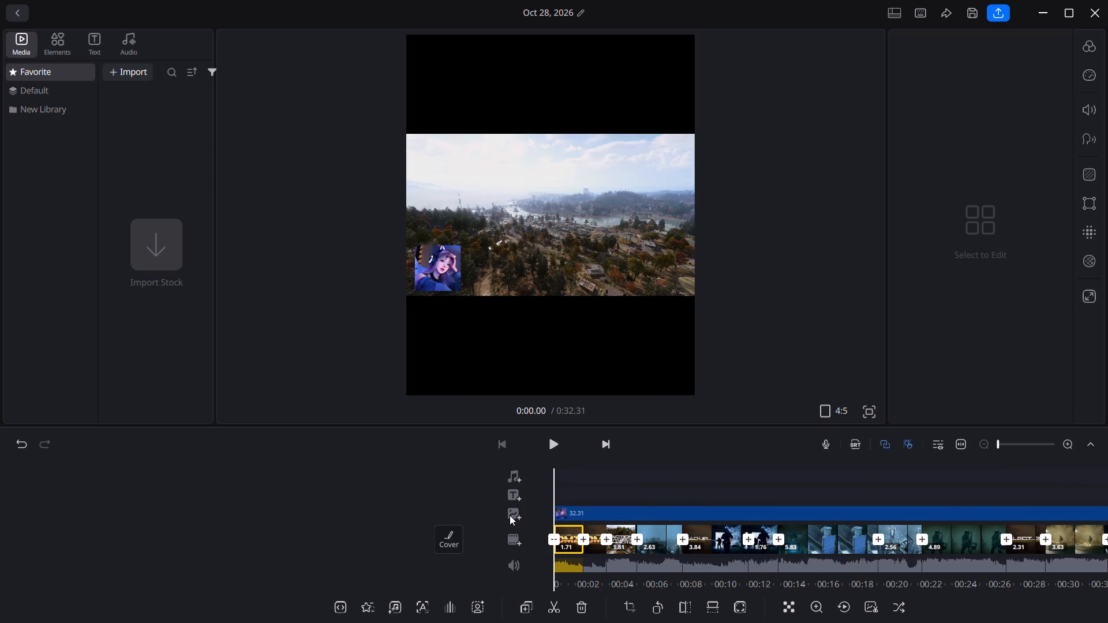
pyautogui.click(399, 250)
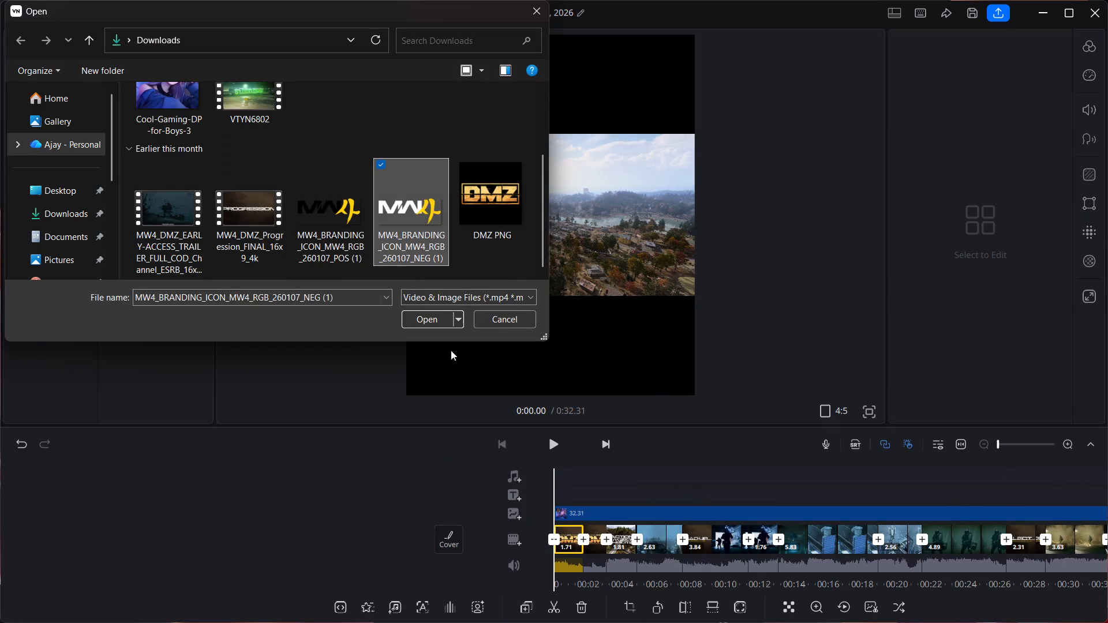
pyautogui.click(424, 322)
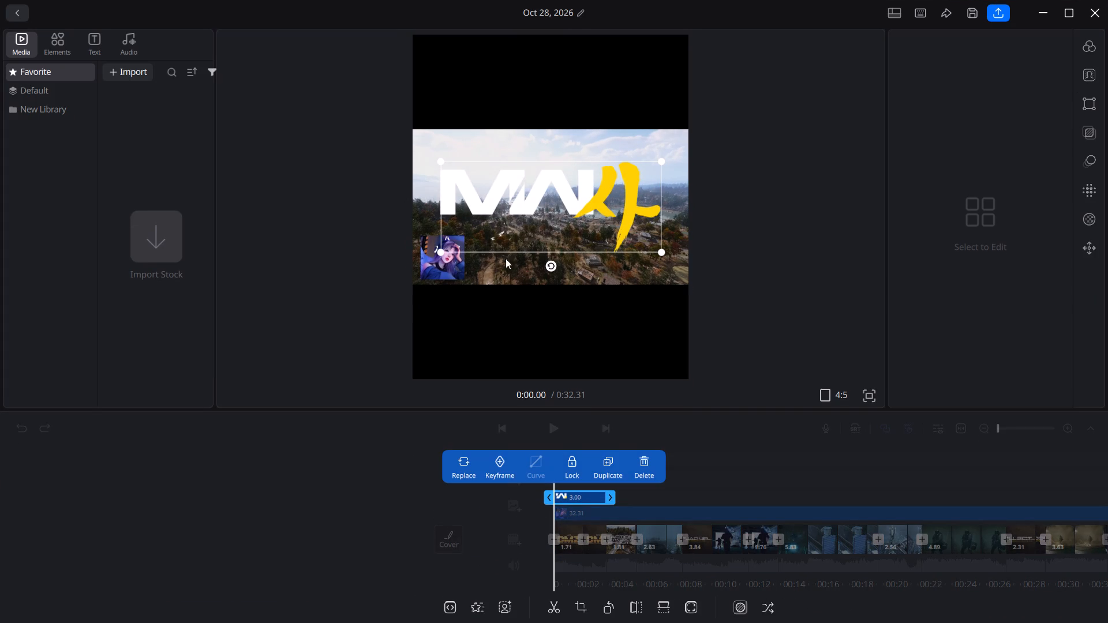
# Shrink the MW4 logo overlay to roughly half its size and place it near the centre of the black area below the footage.
pyautogui.moveTo(558, 210); pyautogui.dragTo(553, 339)
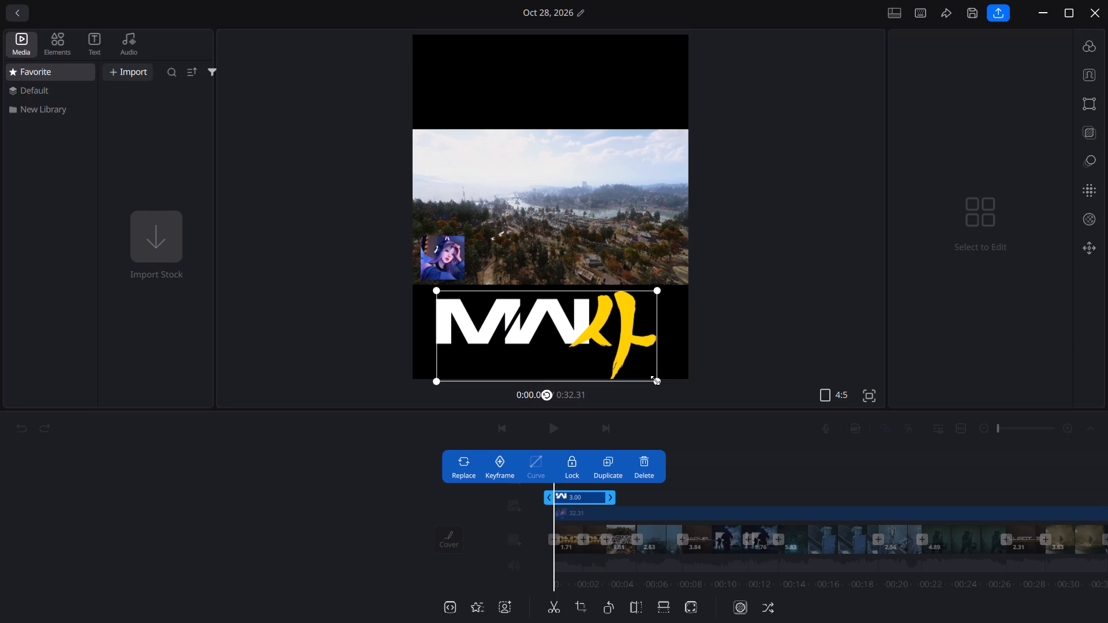
pyautogui.moveTo(657, 382); pyautogui.dragTo(565, 331)
pyautogui.moveTo(512, 320); pyautogui.dragTo(555, 326)
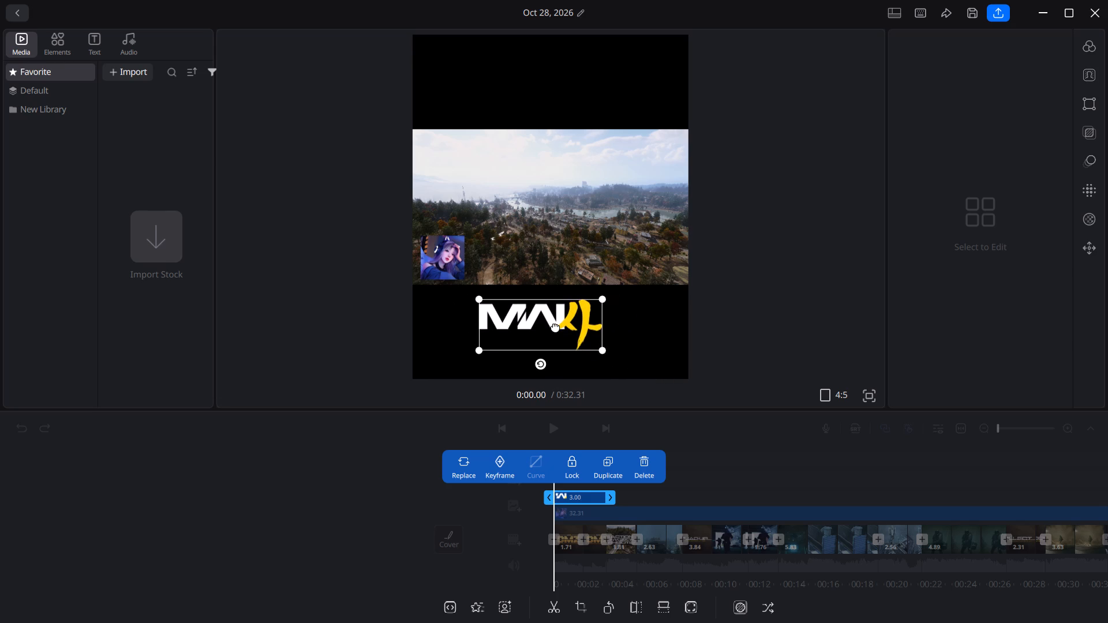
pyautogui.moveTo(555, 326); pyautogui.dragTo(555, 325)
pyautogui.moveTo(567, 305); pyautogui.dragTo(568, 308)
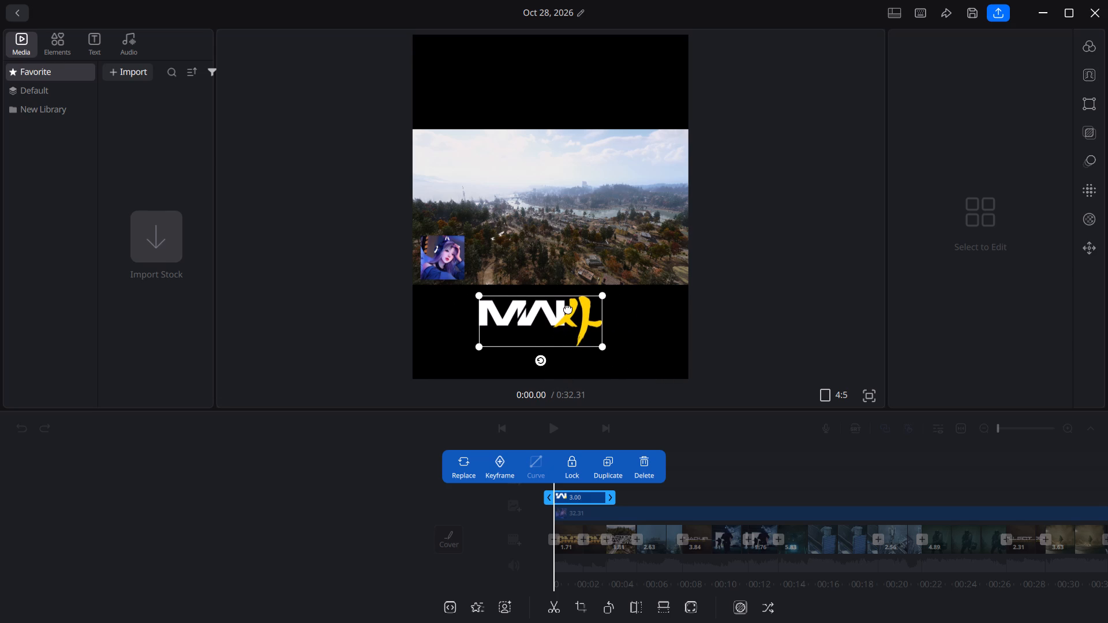
pyautogui.moveTo(568, 308); pyautogui.dragTo(570, 314)
pyautogui.moveTo(567, 326); pyautogui.dragTo(567, 320)
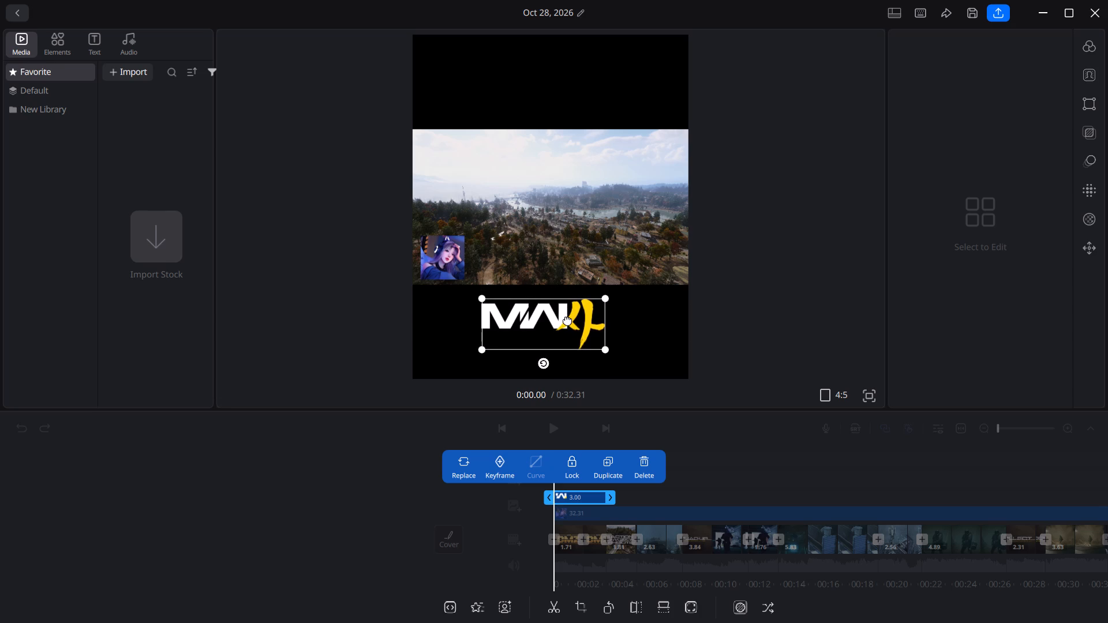
# Extend the MW4 logo overlay to the end of the footage, for a duration of 32.31 s.
pyautogui.moveTo(608, 498); pyautogui.dragTo(911, 503)
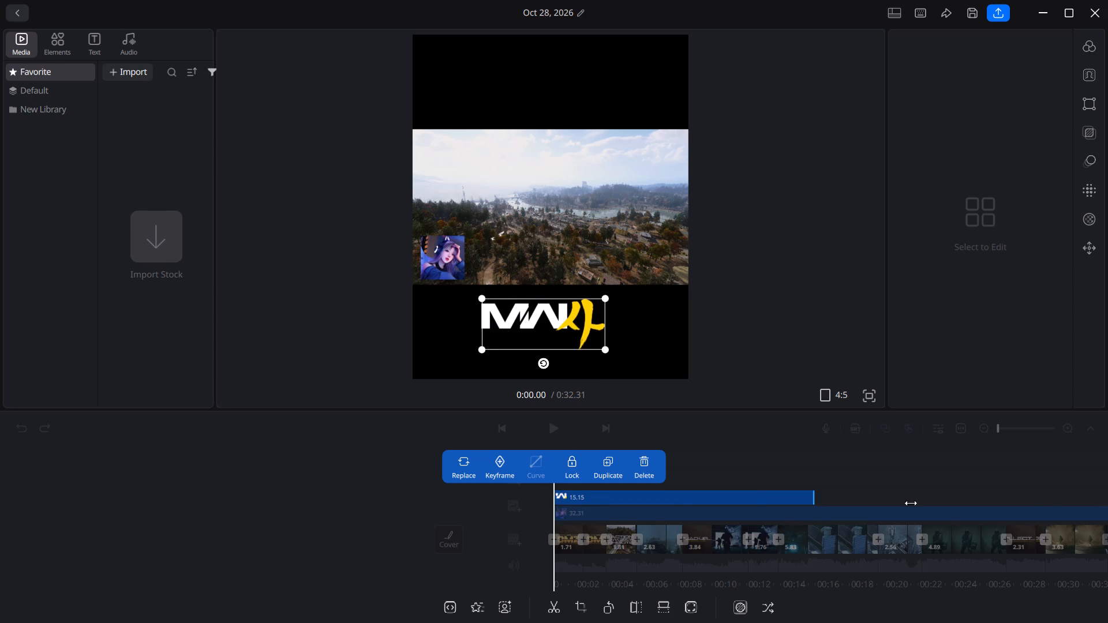
pyautogui.moveTo(911, 503); pyautogui.dragTo(1062, 505)
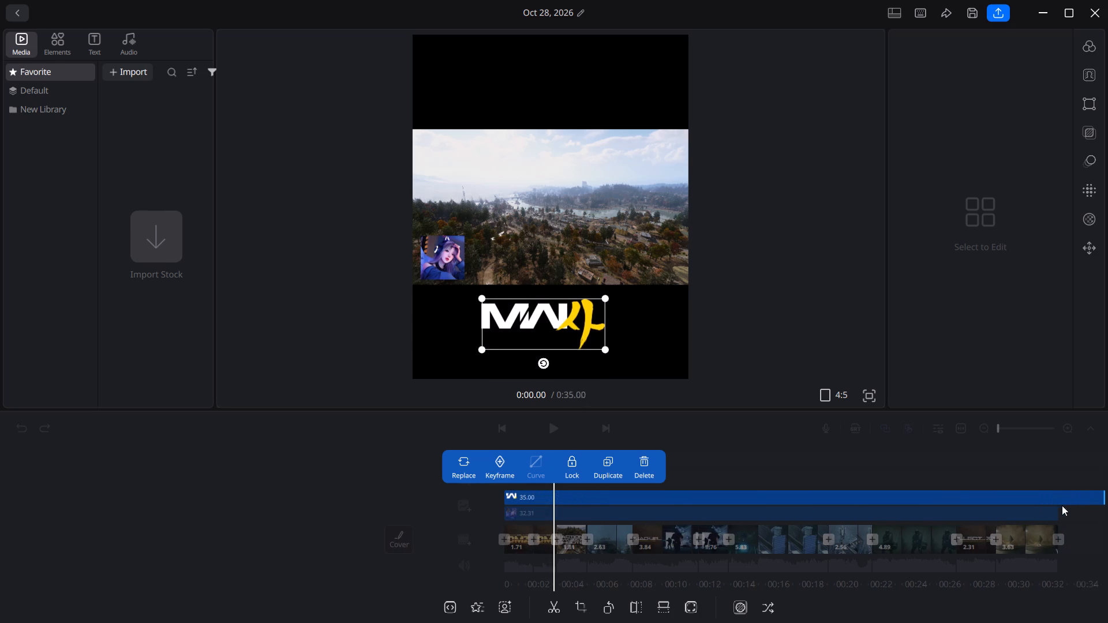
pyautogui.moveTo(1062, 505); pyautogui.dragTo(1057, 506)
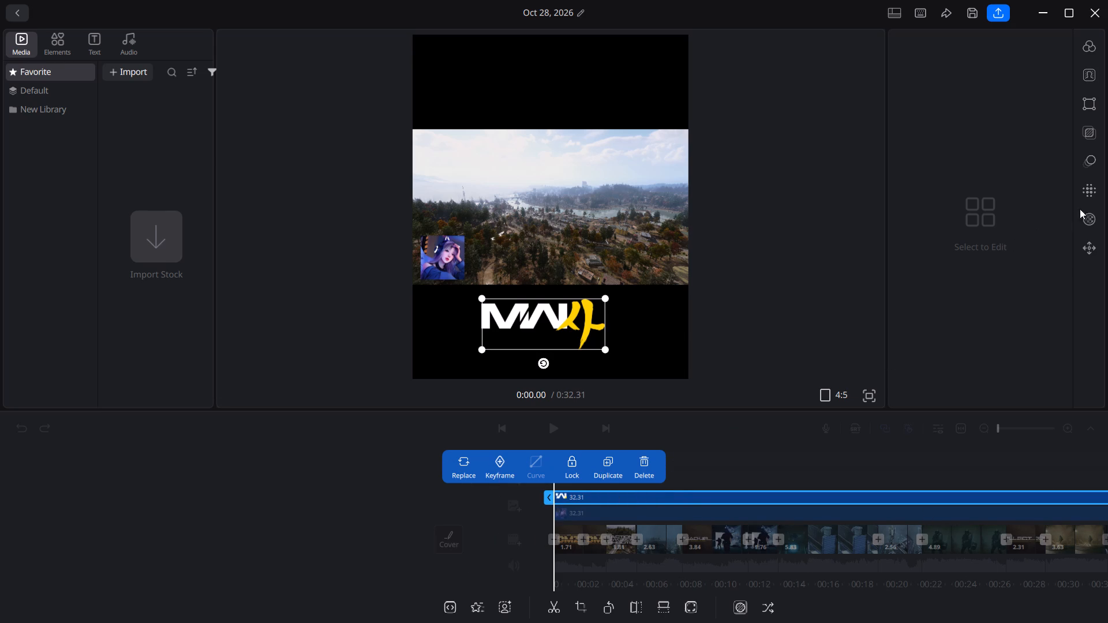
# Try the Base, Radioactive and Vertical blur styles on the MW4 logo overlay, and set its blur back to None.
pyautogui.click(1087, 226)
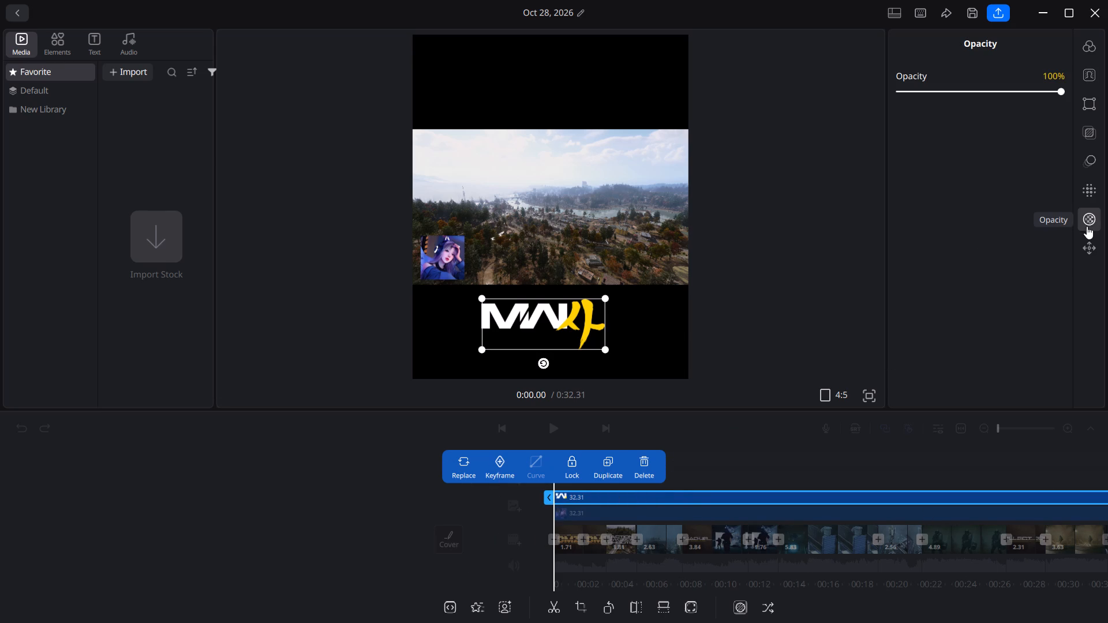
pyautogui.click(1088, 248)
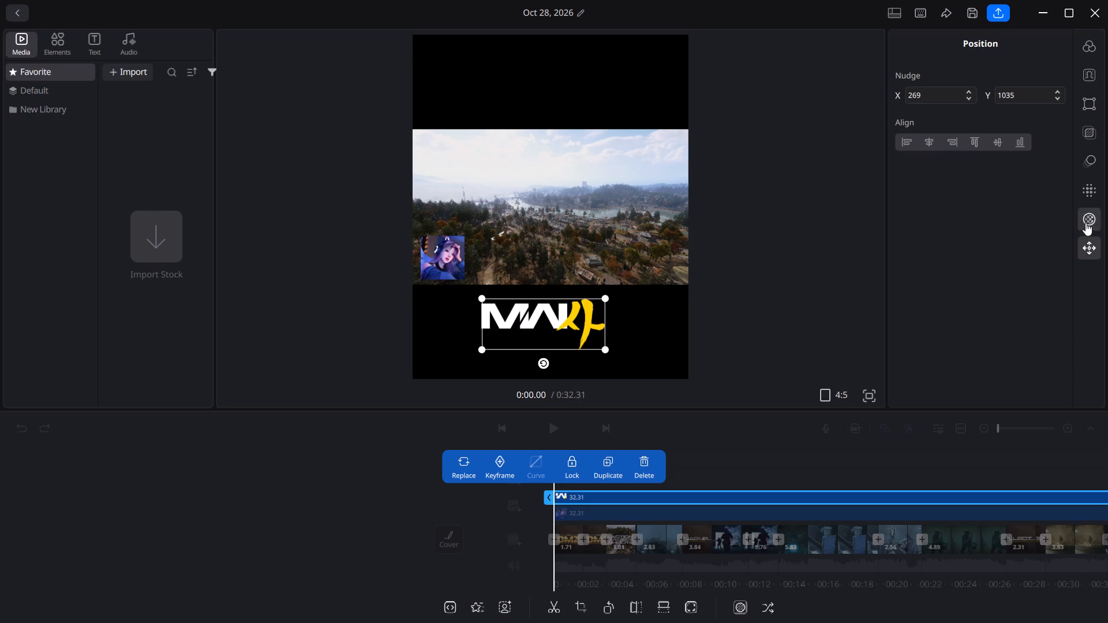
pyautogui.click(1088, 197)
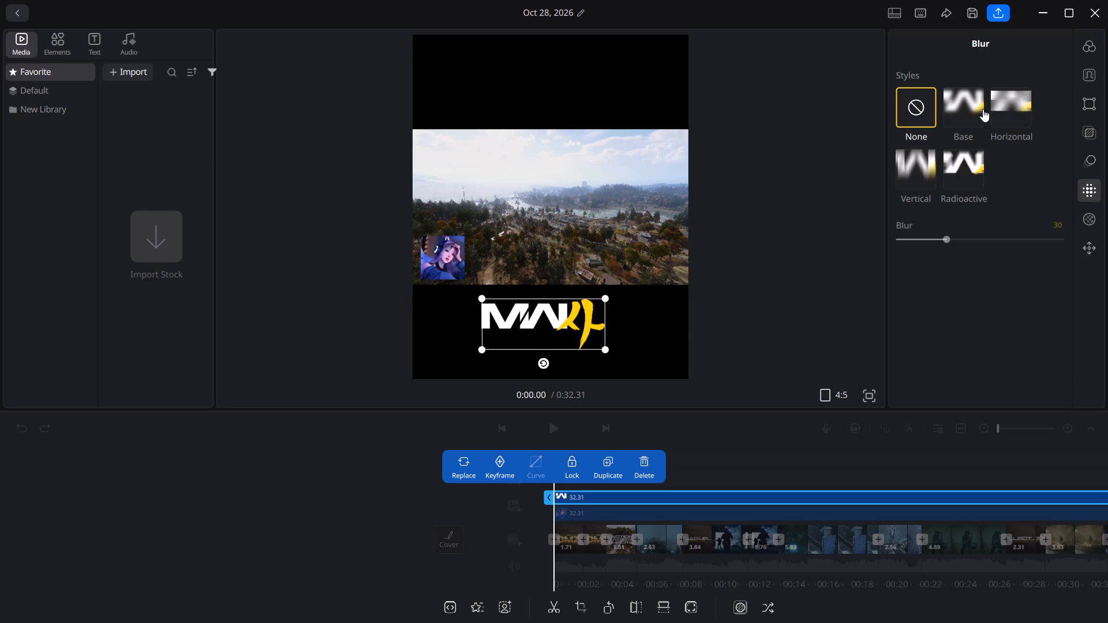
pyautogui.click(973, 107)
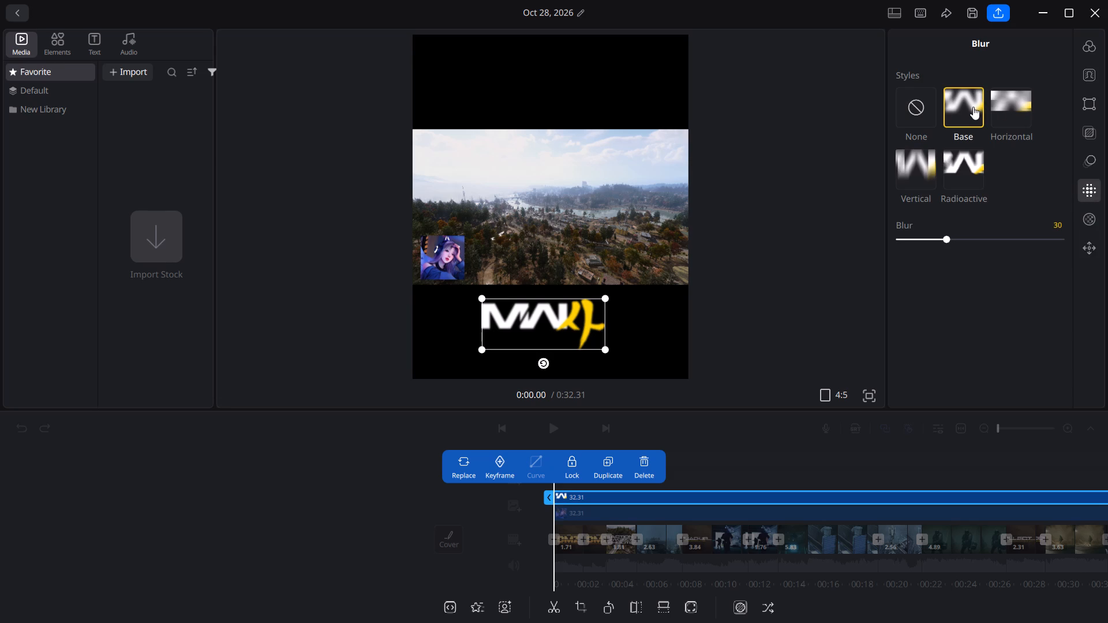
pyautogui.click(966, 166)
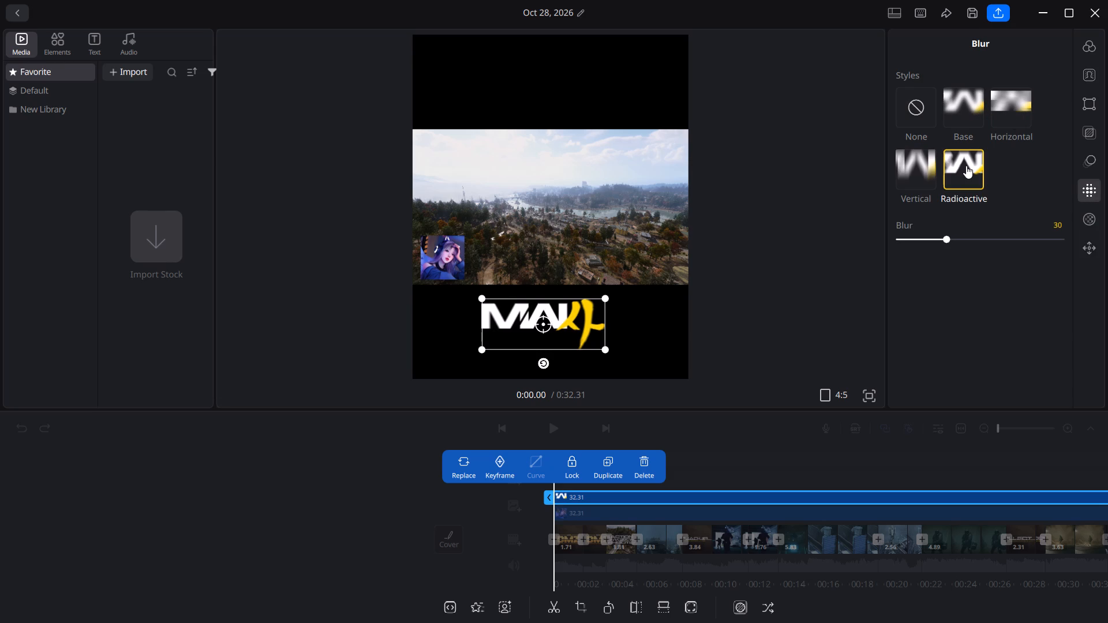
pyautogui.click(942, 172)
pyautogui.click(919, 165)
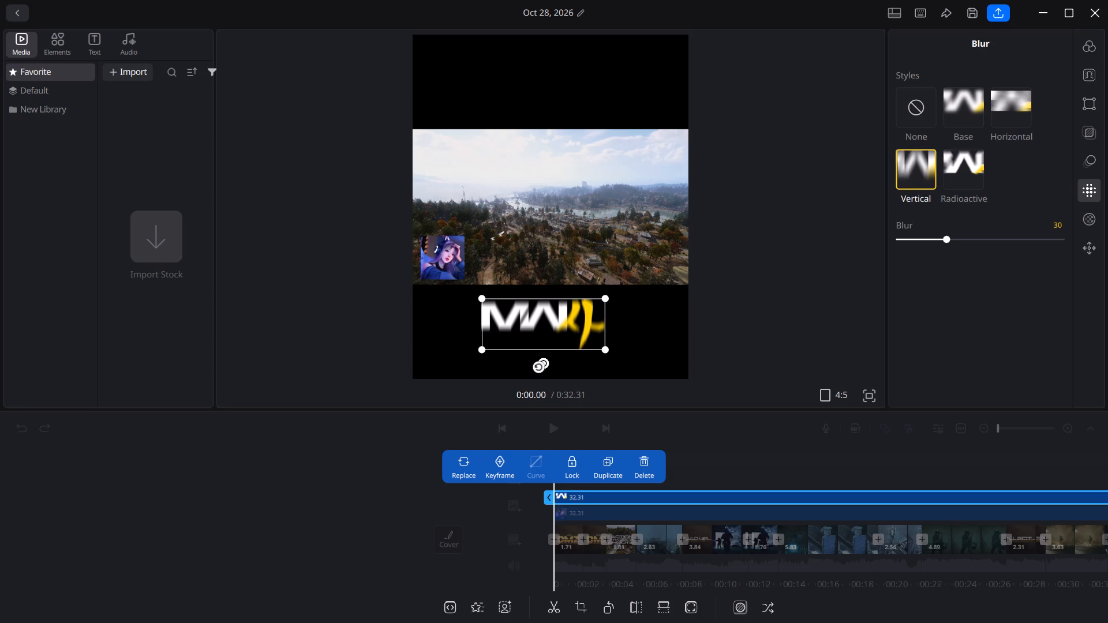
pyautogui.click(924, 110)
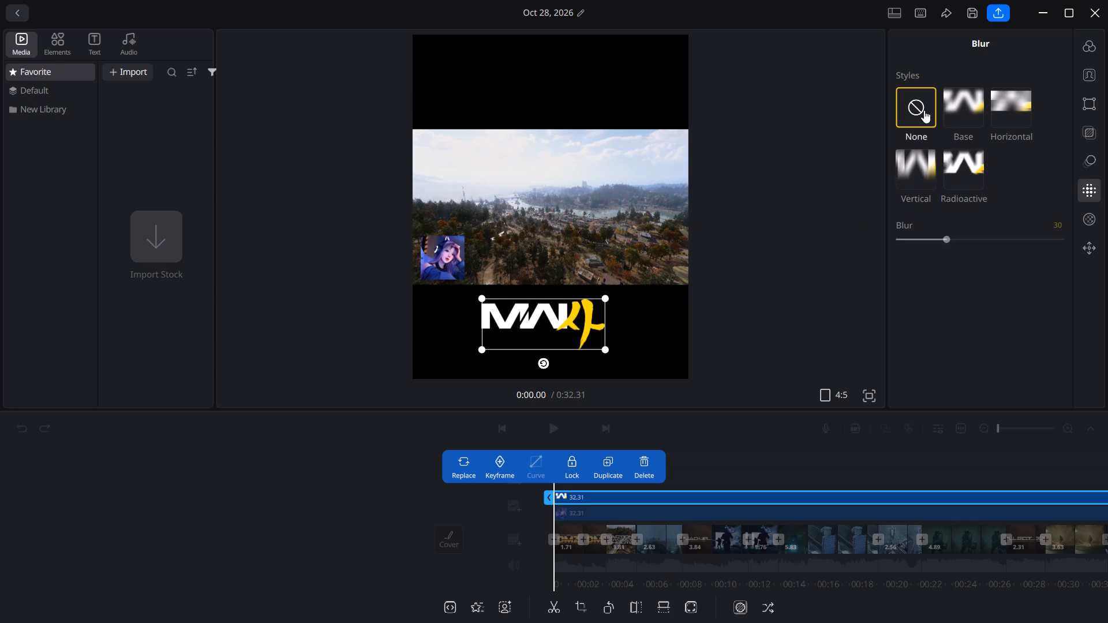
# Try several In animations on the MW4 logo overlay and settle on Reveal with a duration of 0.6.
pyautogui.click(1091, 162)
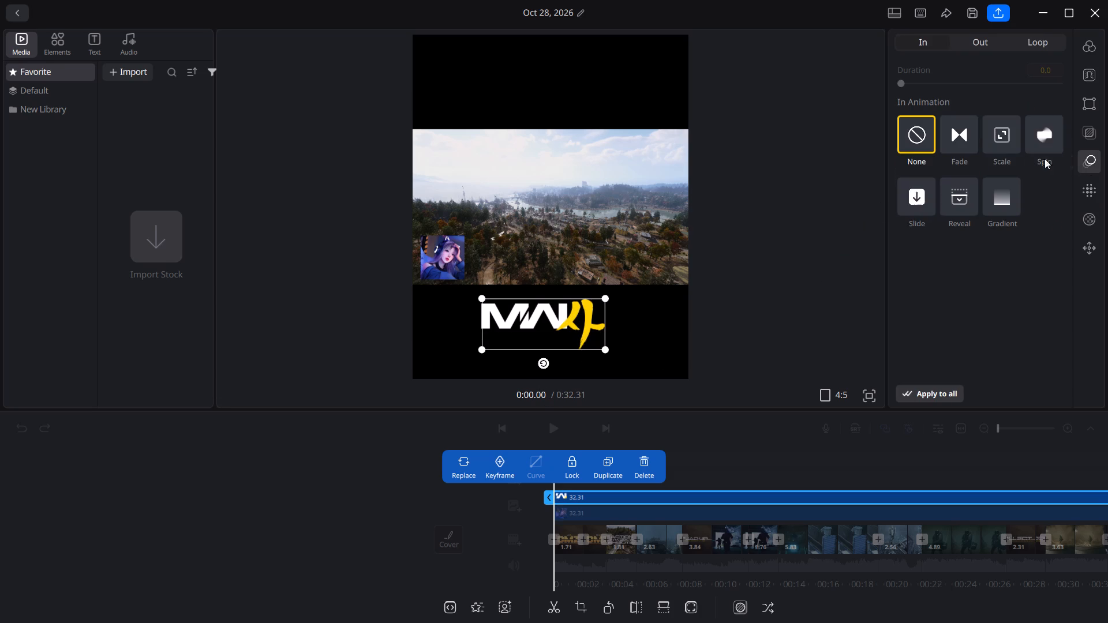
pyautogui.click(967, 134)
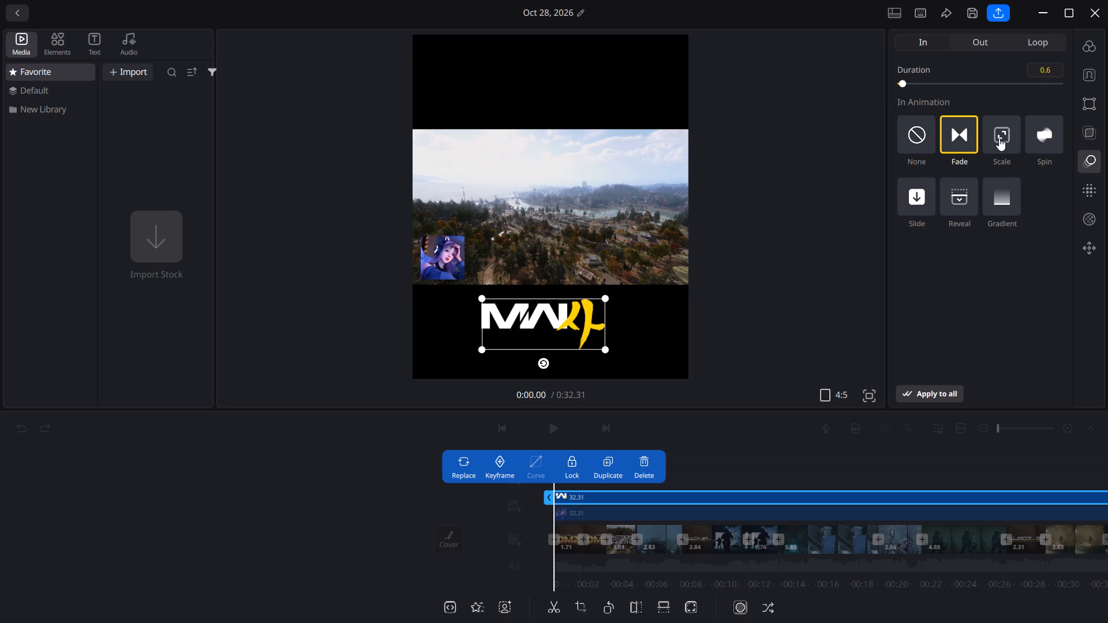
pyautogui.click(1005, 138)
pyautogui.click(1043, 135)
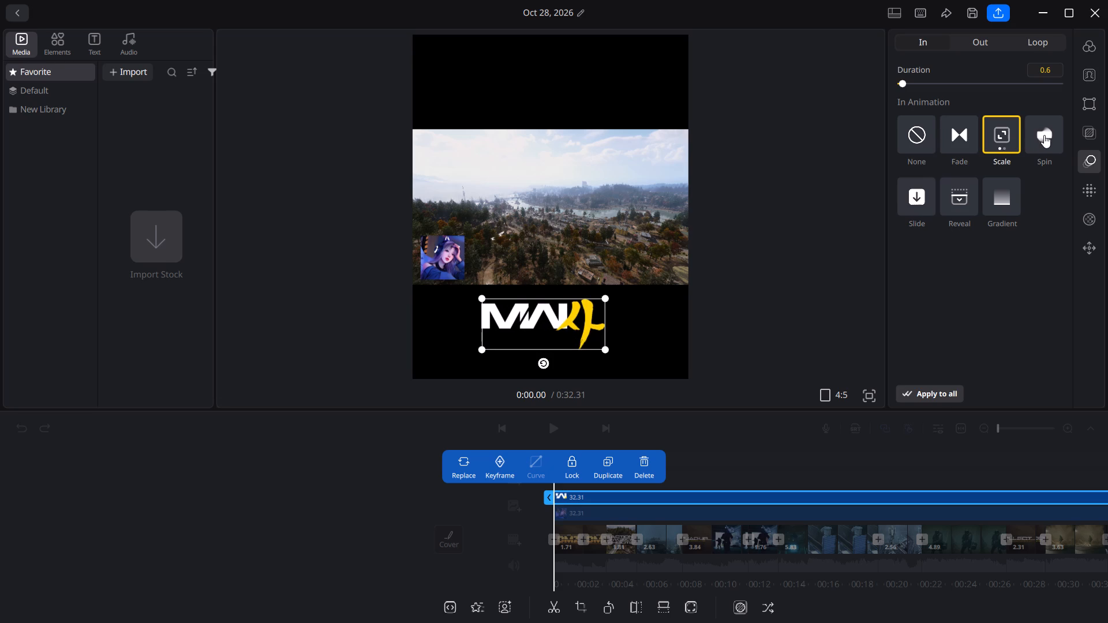
pyautogui.click(920, 201)
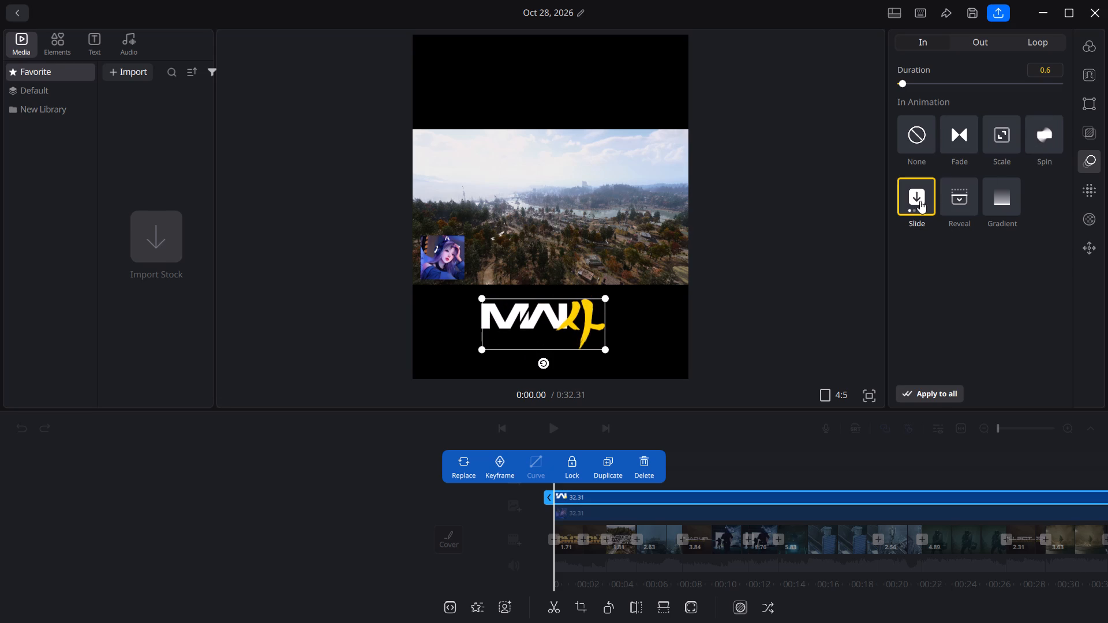
pyautogui.click(959, 203)
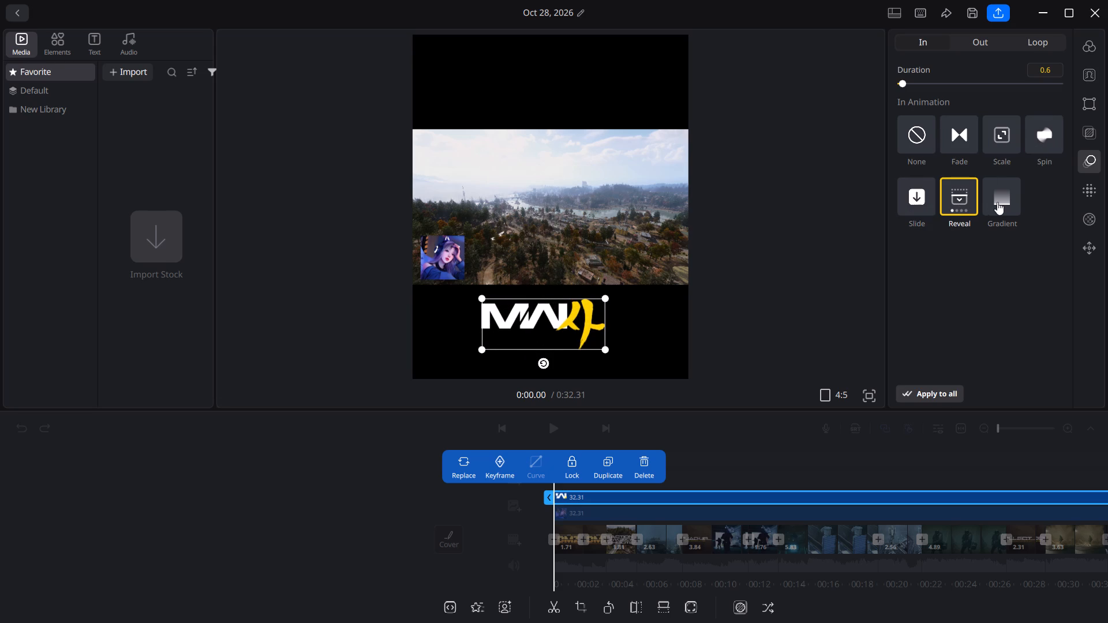
pyautogui.click(1004, 200)
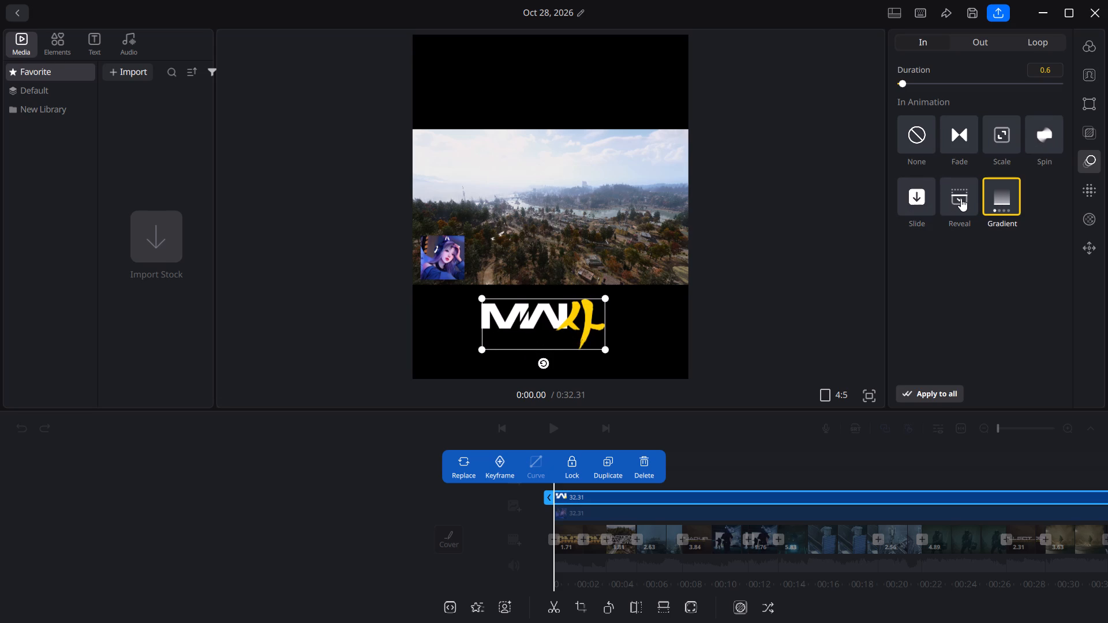
pyautogui.click(960, 198)
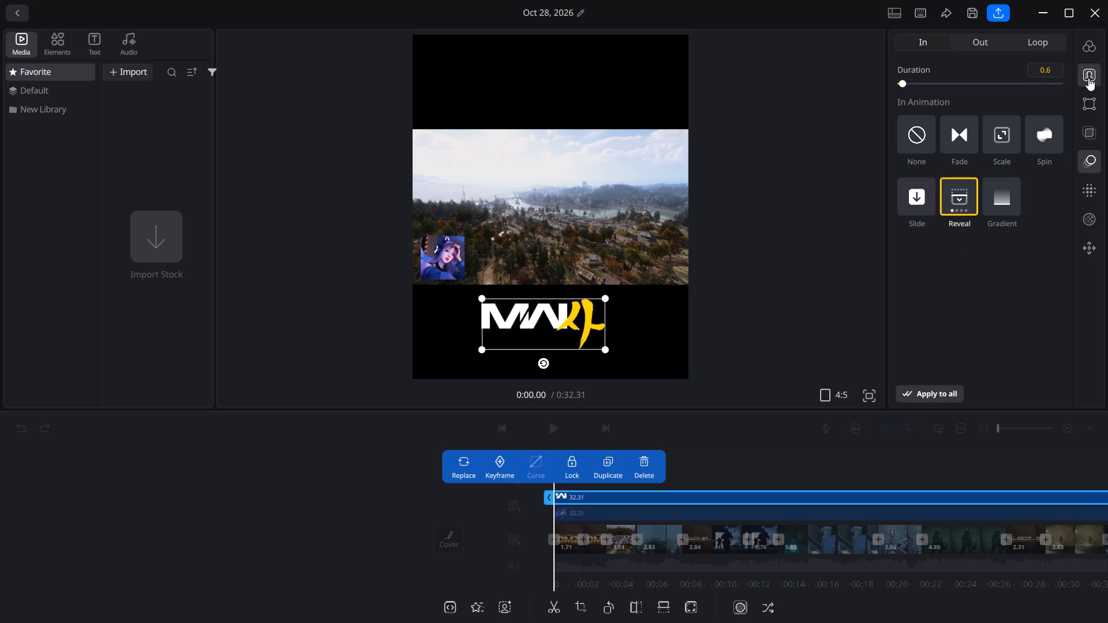
# Apply the Reveal In animation to the avatar overlay with a duration of 0.6.
pyautogui.click(716, 515)
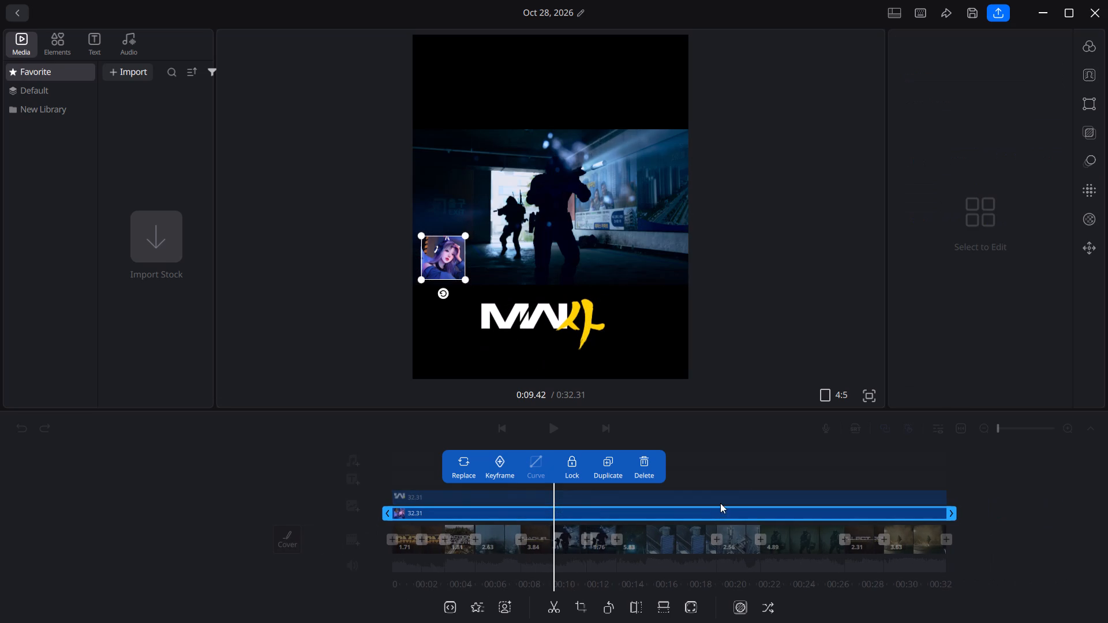
pyautogui.click(1091, 134)
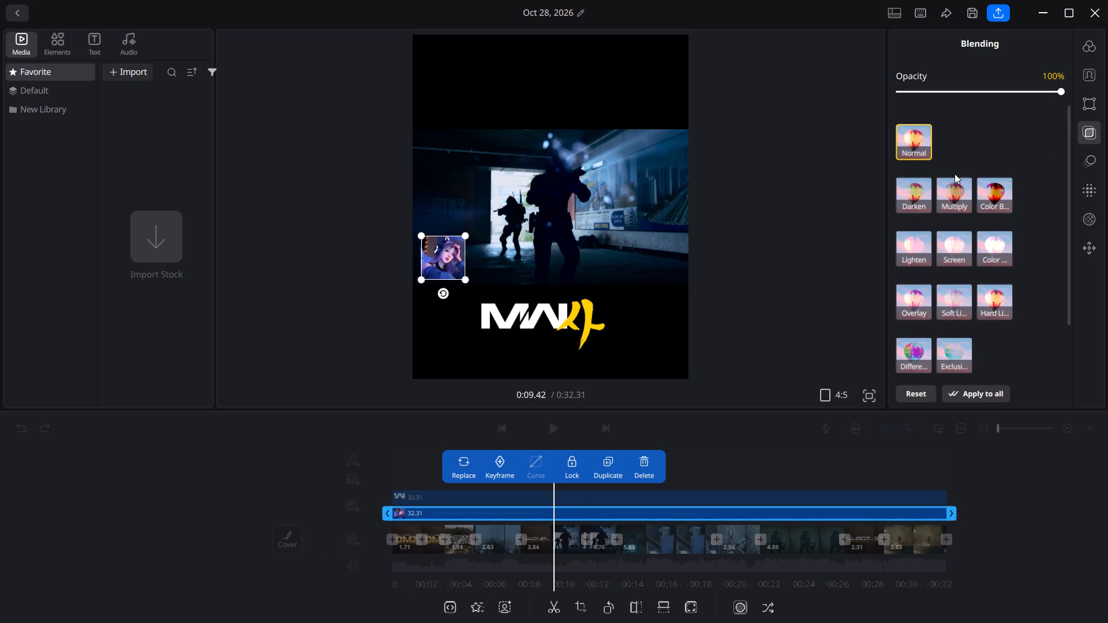
pyautogui.click(1087, 98)
pyautogui.click(1090, 73)
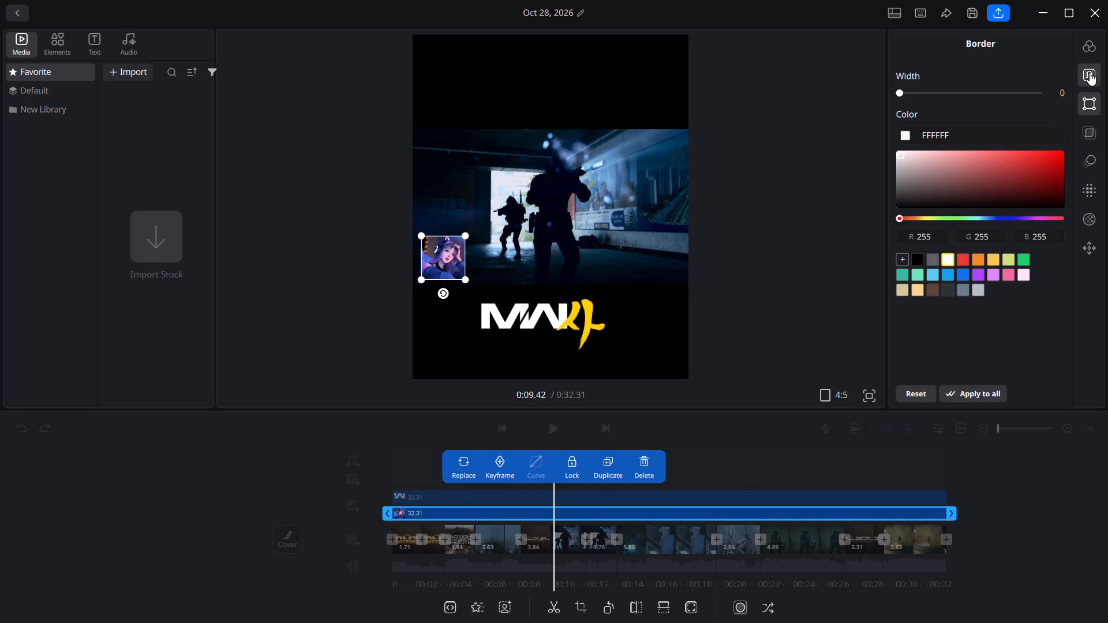
pyautogui.click(1085, 159)
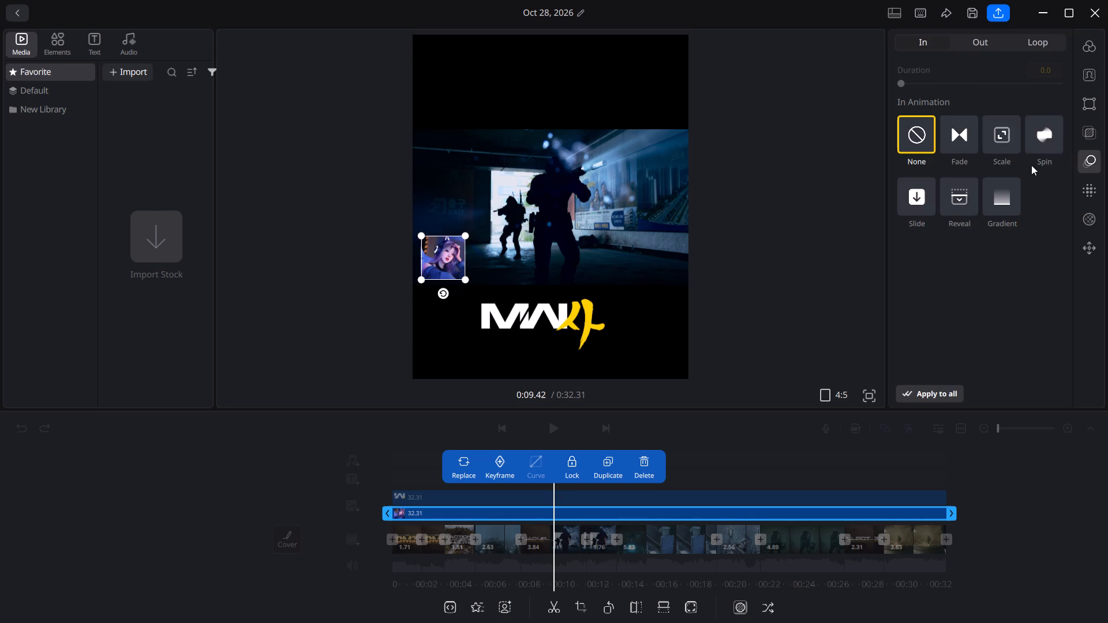
pyautogui.click(967, 197)
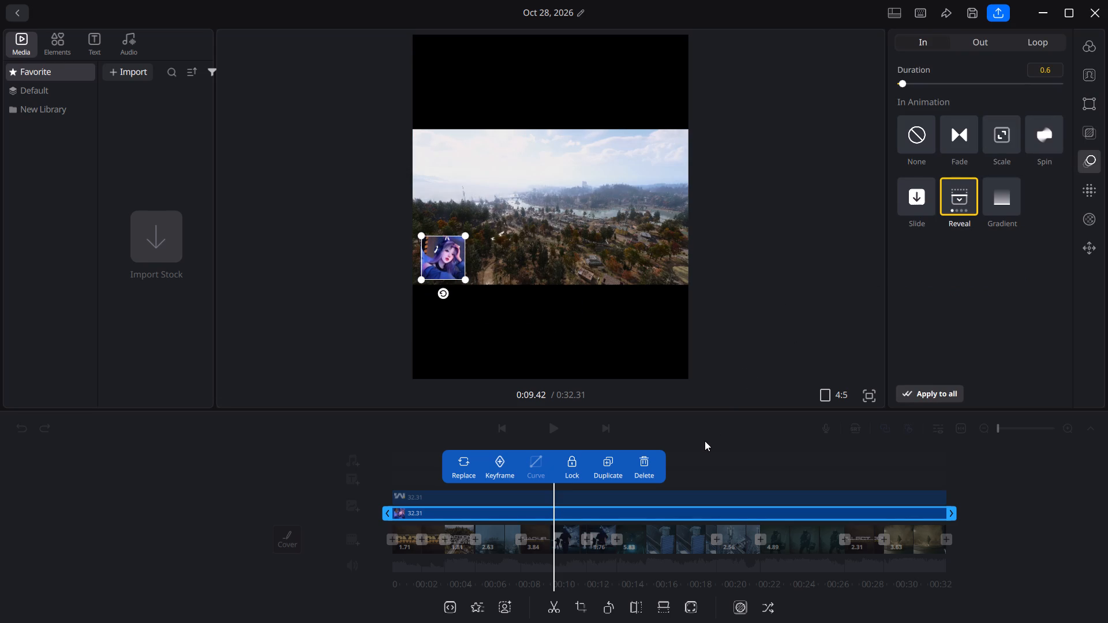
# Apply the Reveal Out animation to the MW4 logo overlay with a duration of 0.6.
pyautogui.moveTo(714, 436); pyautogui.dragTo(813, 434)
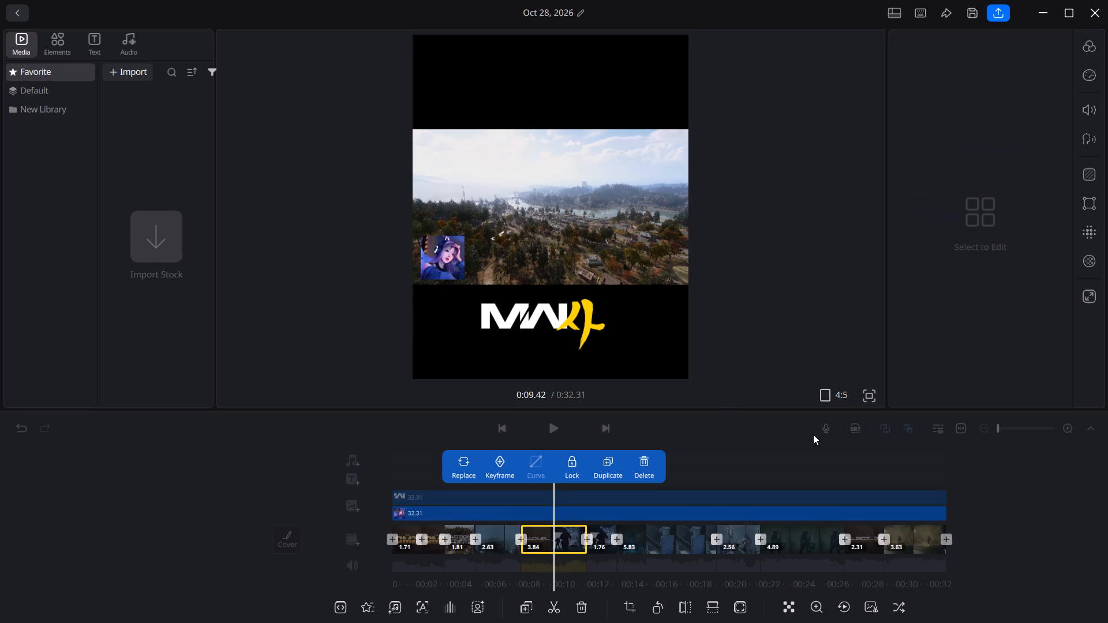
pyautogui.moveTo(646, 475); pyautogui.dragTo(889, 459)
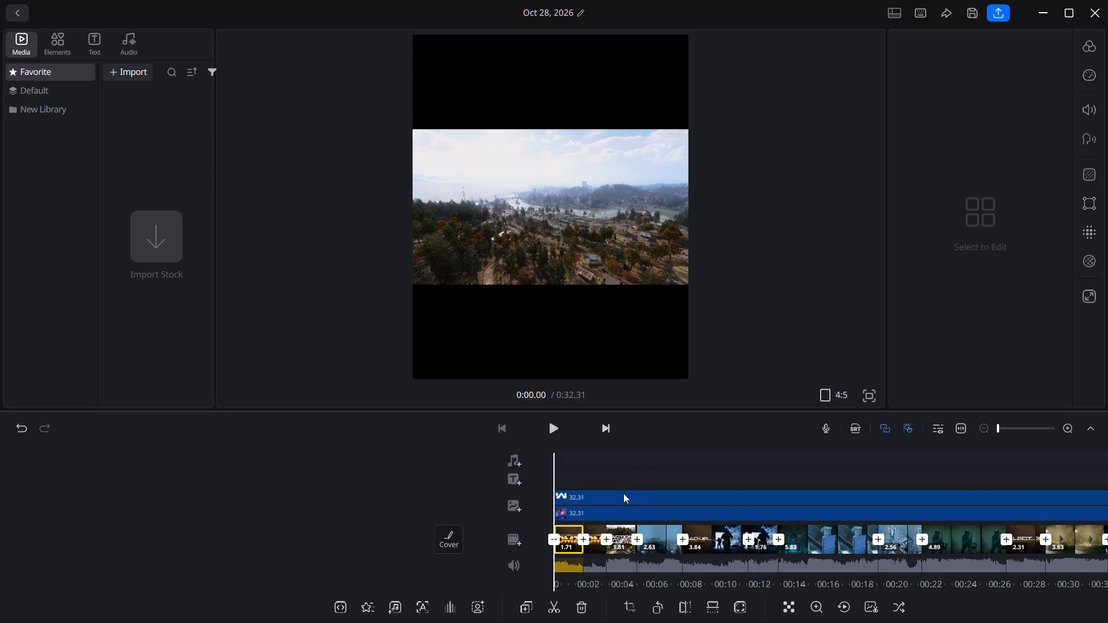
pyautogui.click(620, 497)
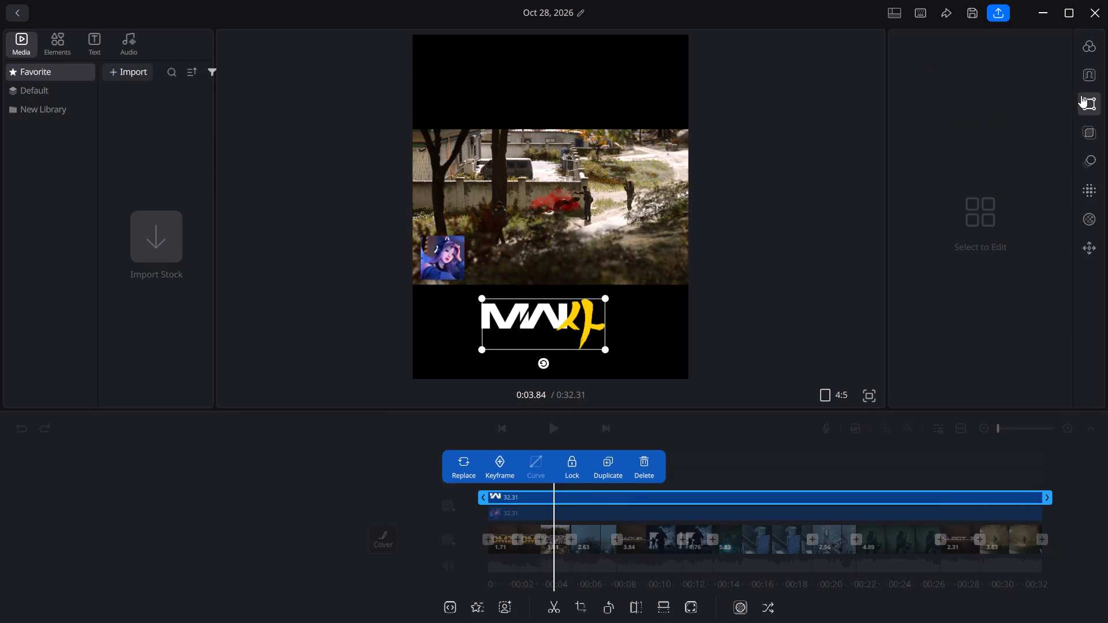
pyautogui.click(1088, 161)
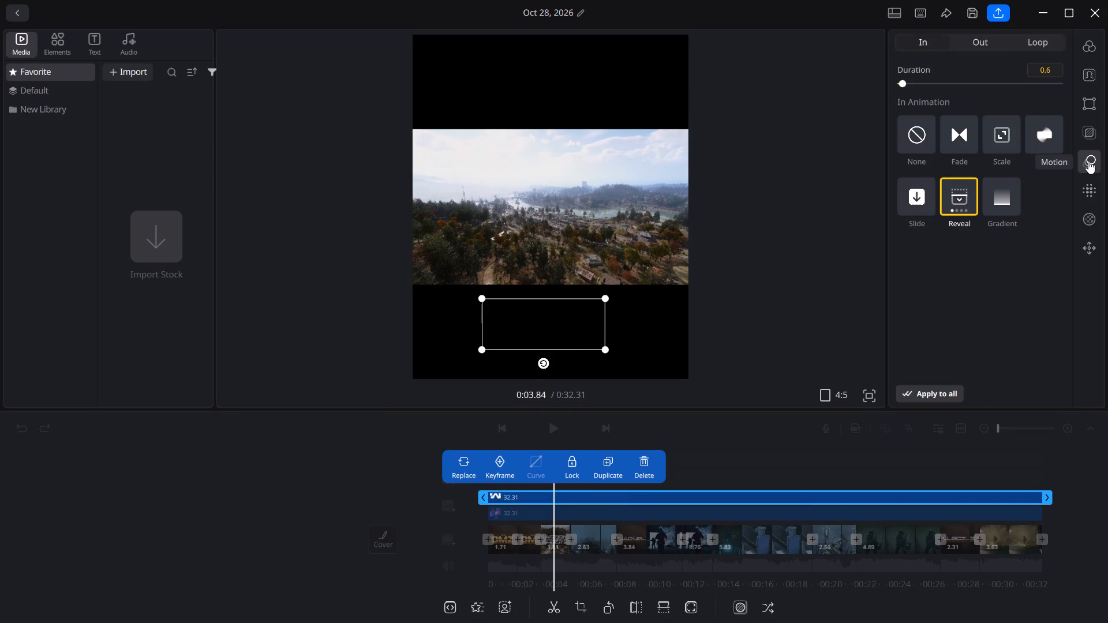
pyautogui.click(978, 40)
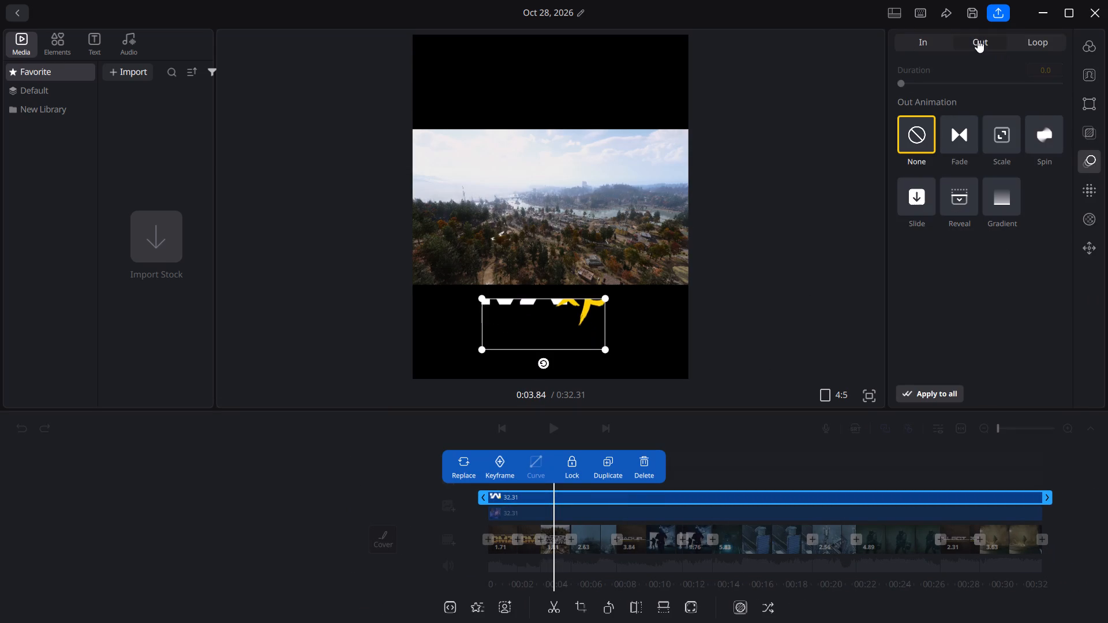
pyautogui.click(965, 193)
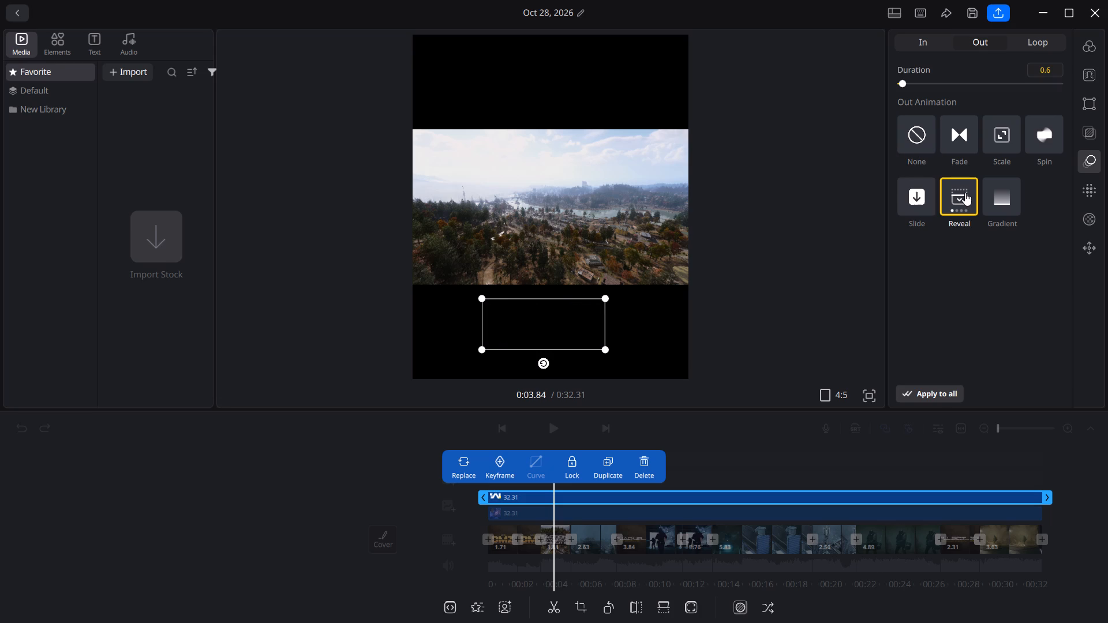
# Apply the Reveal Out animation to the avatar overlay with a duration of 0.6.
pyautogui.click(776, 512)
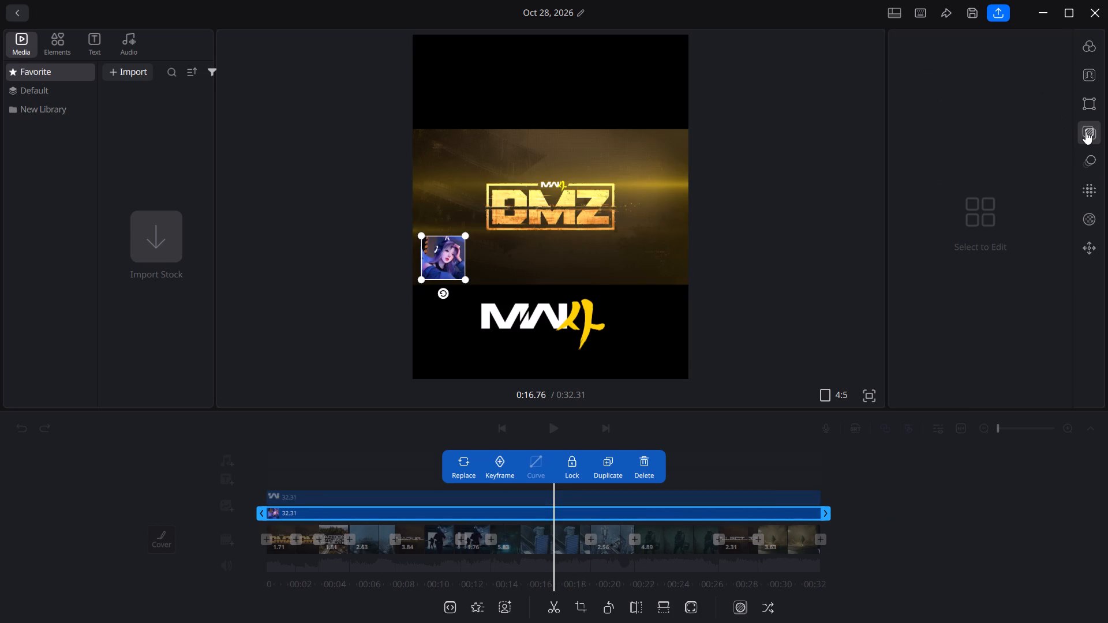
pyautogui.click(1084, 162)
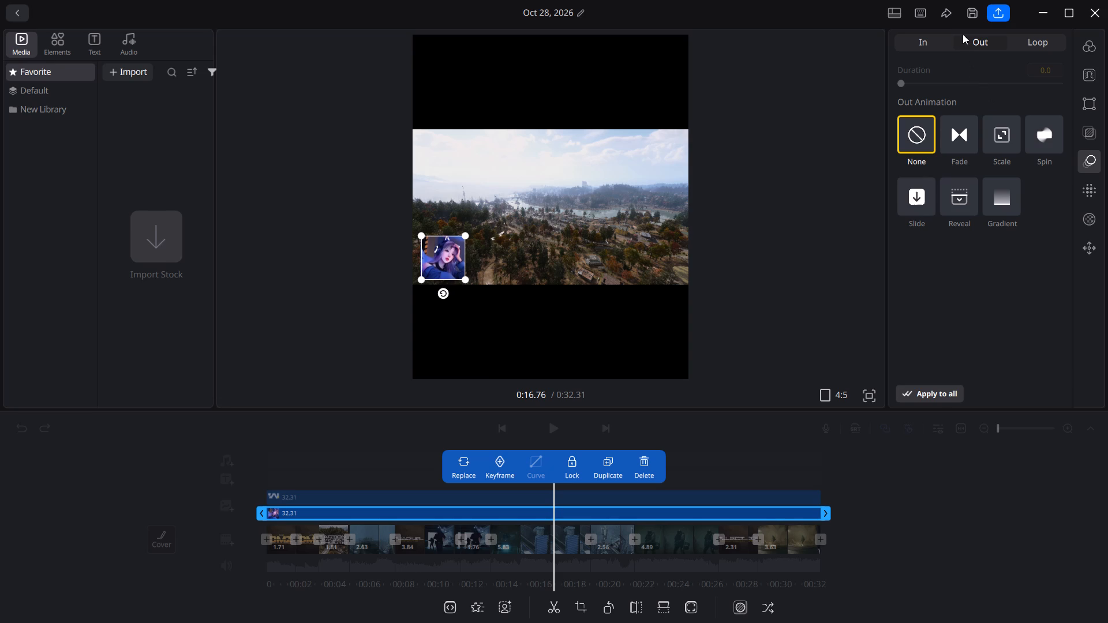
pyautogui.click(977, 37)
pyautogui.click(956, 193)
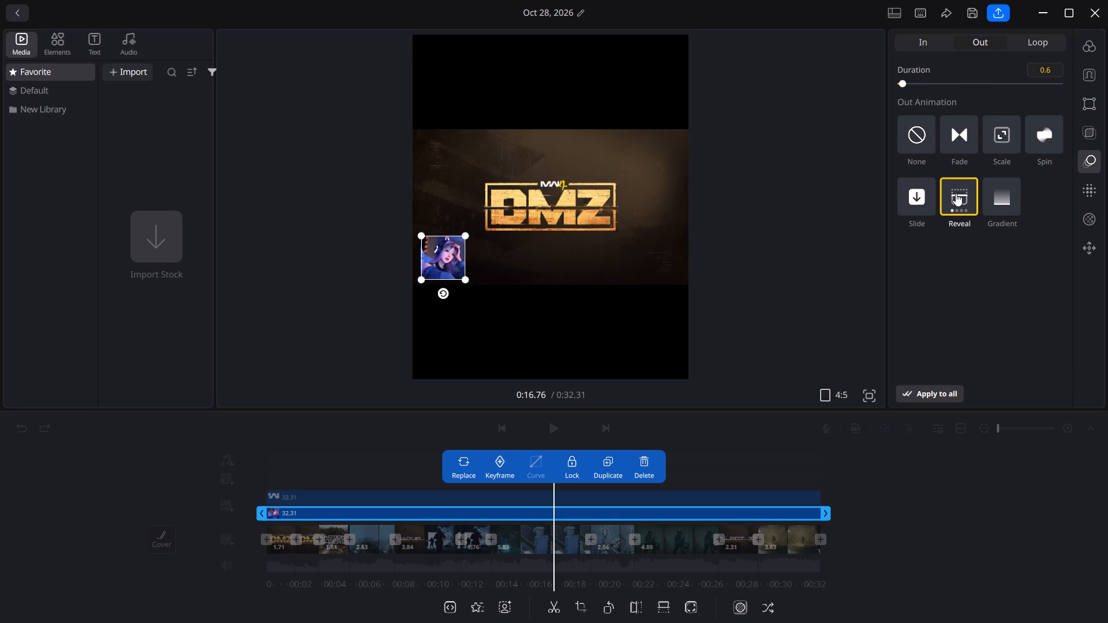
# Apply the Float Loop animation to the MW4 logo overlay with a duration of 0.6.
pyautogui.click(1032, 42)
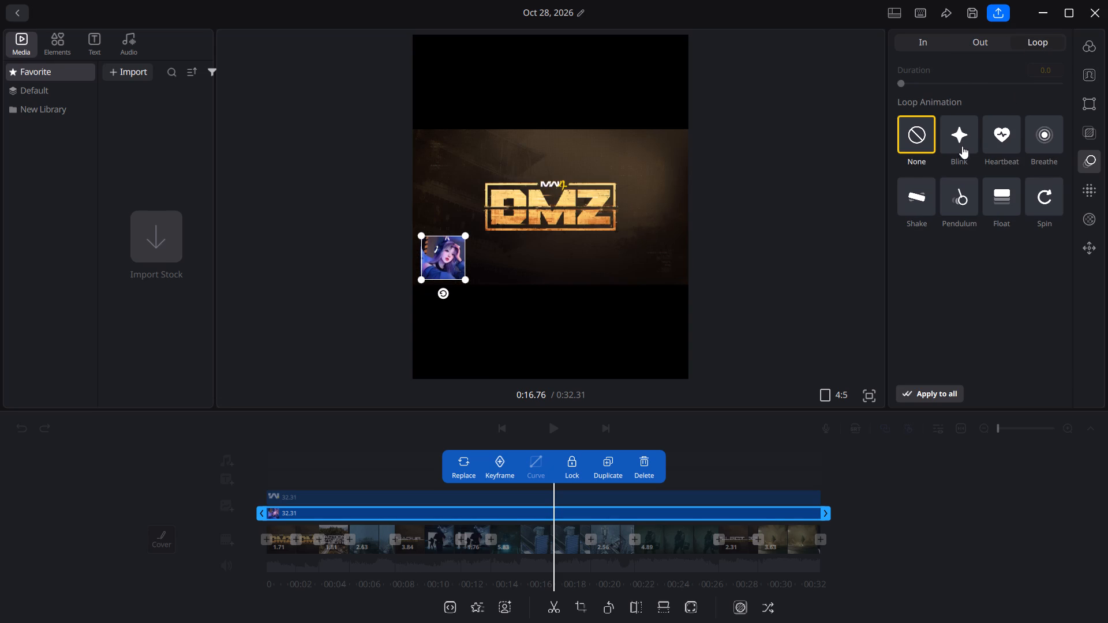
pyautogui.moveTo(703, 468); pyautogui.dragTo(1075, 456)
pyautogui.click(557, 512)
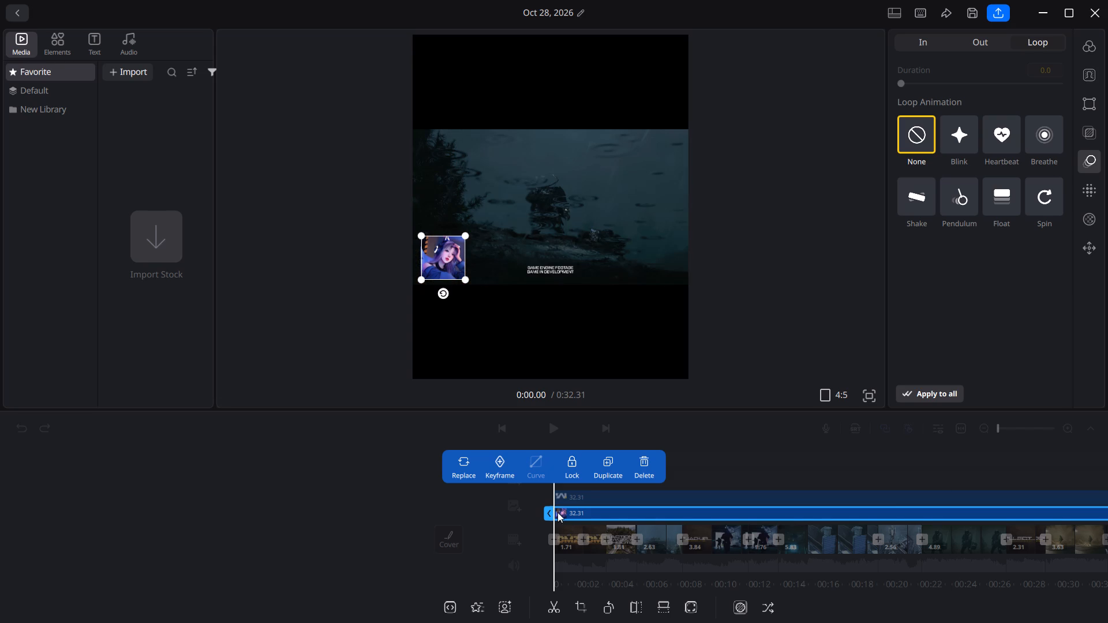
pyautogui.click(557, 497)
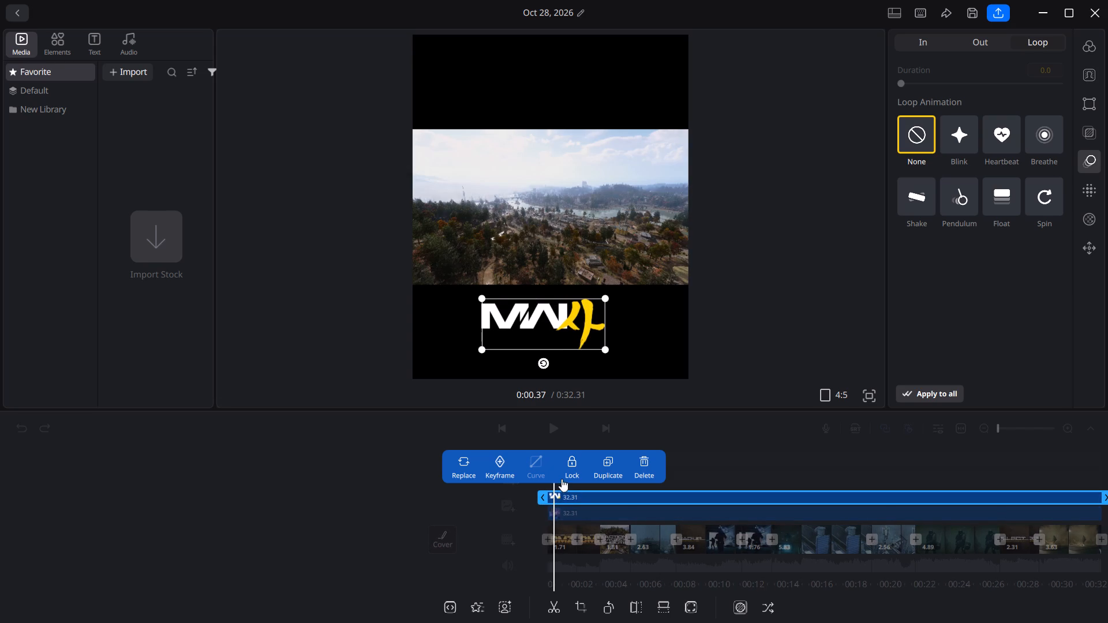
pyautogui.click(973, 41)
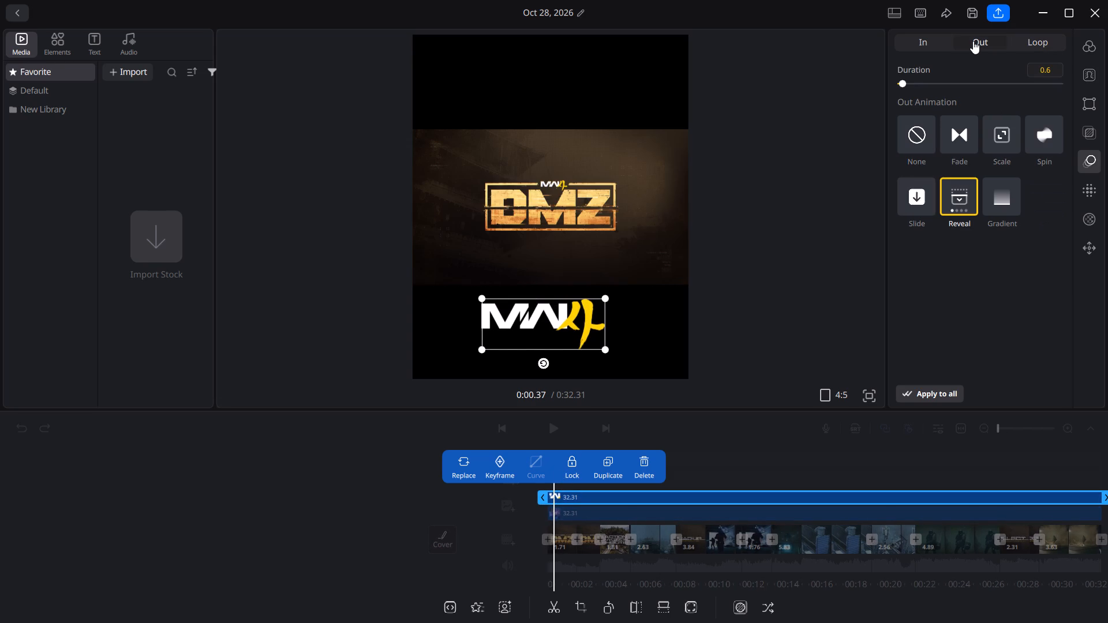
pyautogui.click(1037, 41)
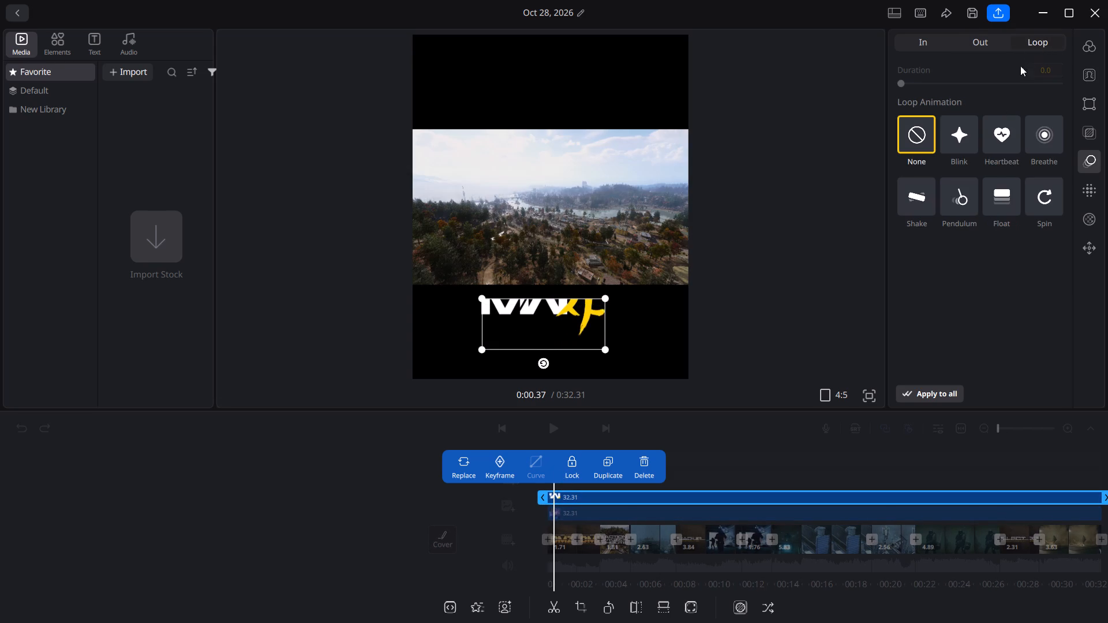
pyautogui.click(1002, 202)
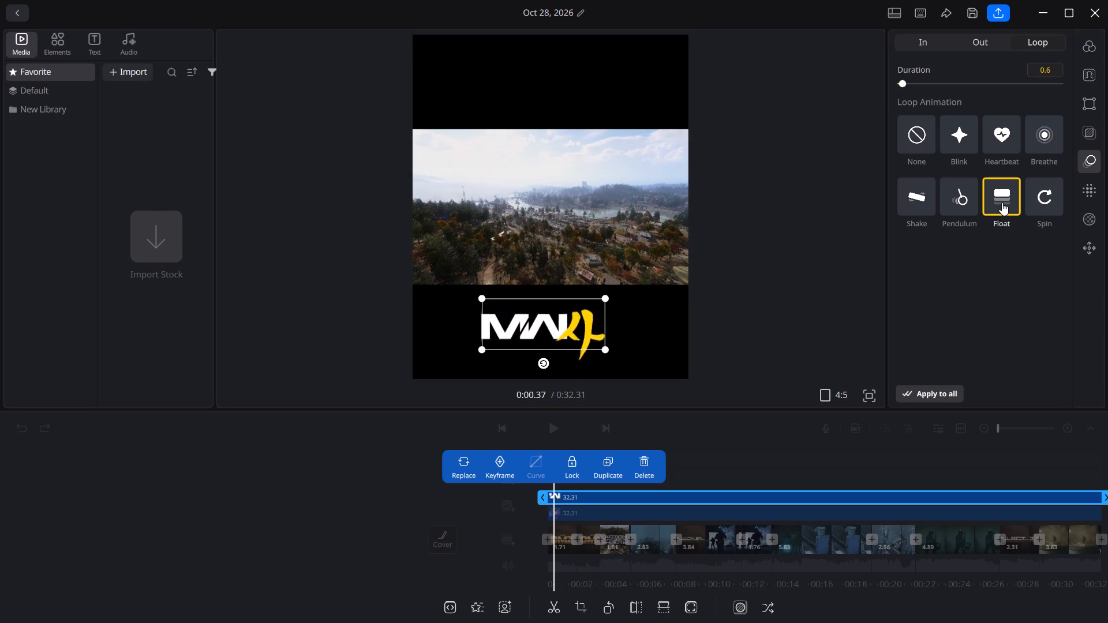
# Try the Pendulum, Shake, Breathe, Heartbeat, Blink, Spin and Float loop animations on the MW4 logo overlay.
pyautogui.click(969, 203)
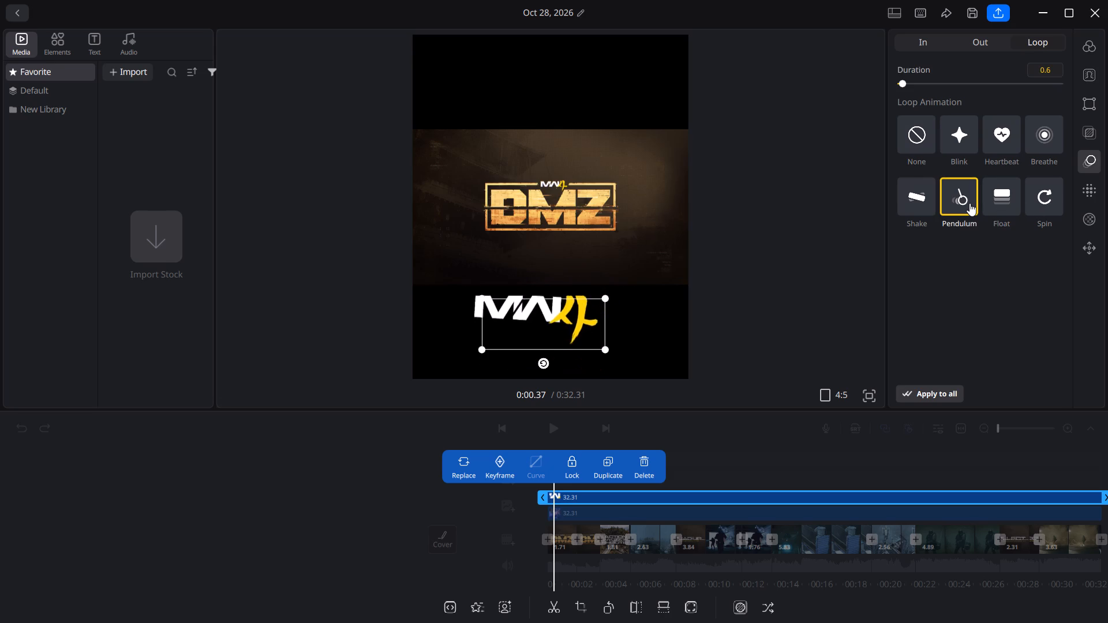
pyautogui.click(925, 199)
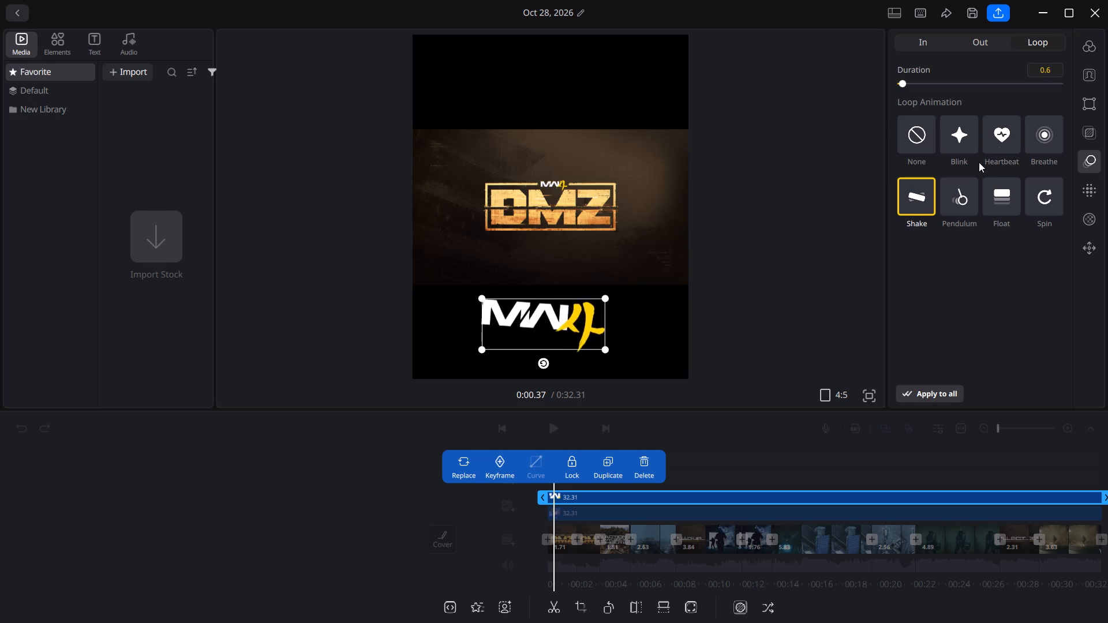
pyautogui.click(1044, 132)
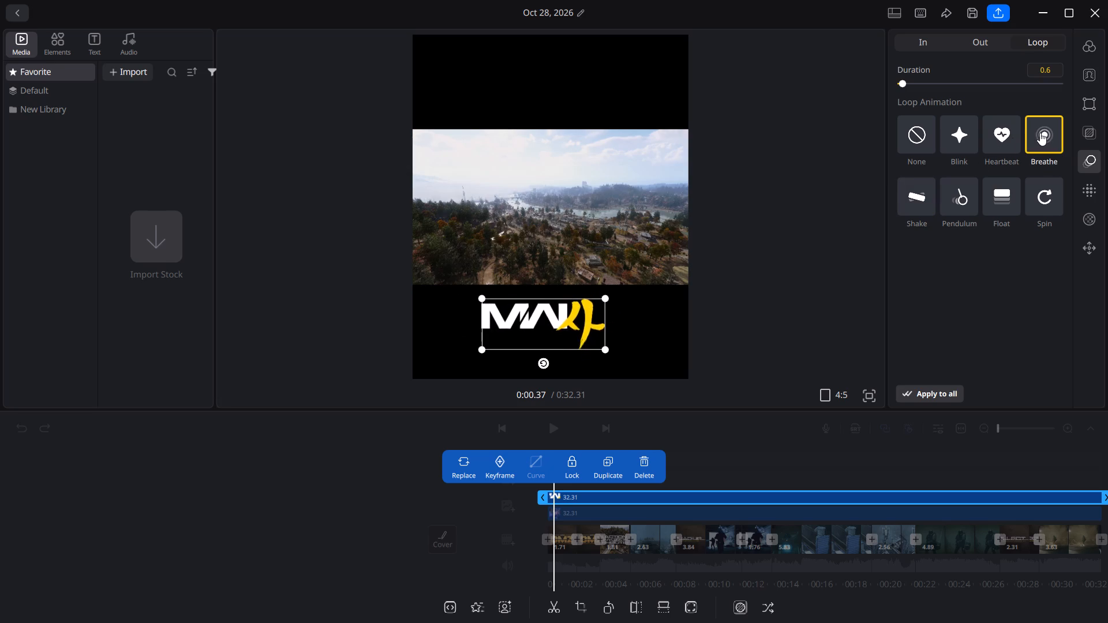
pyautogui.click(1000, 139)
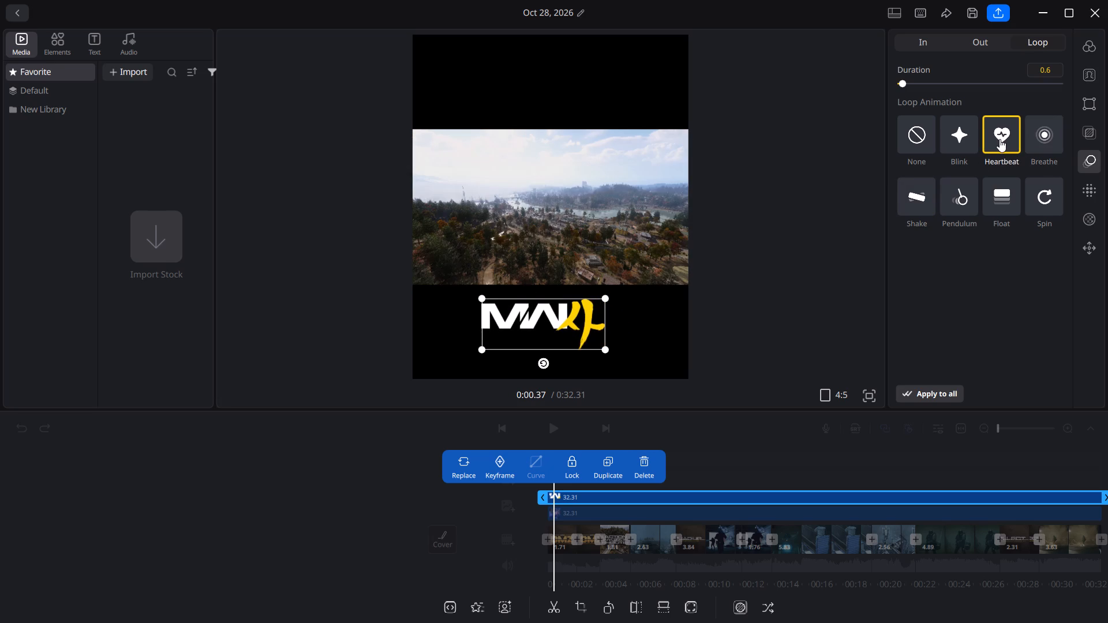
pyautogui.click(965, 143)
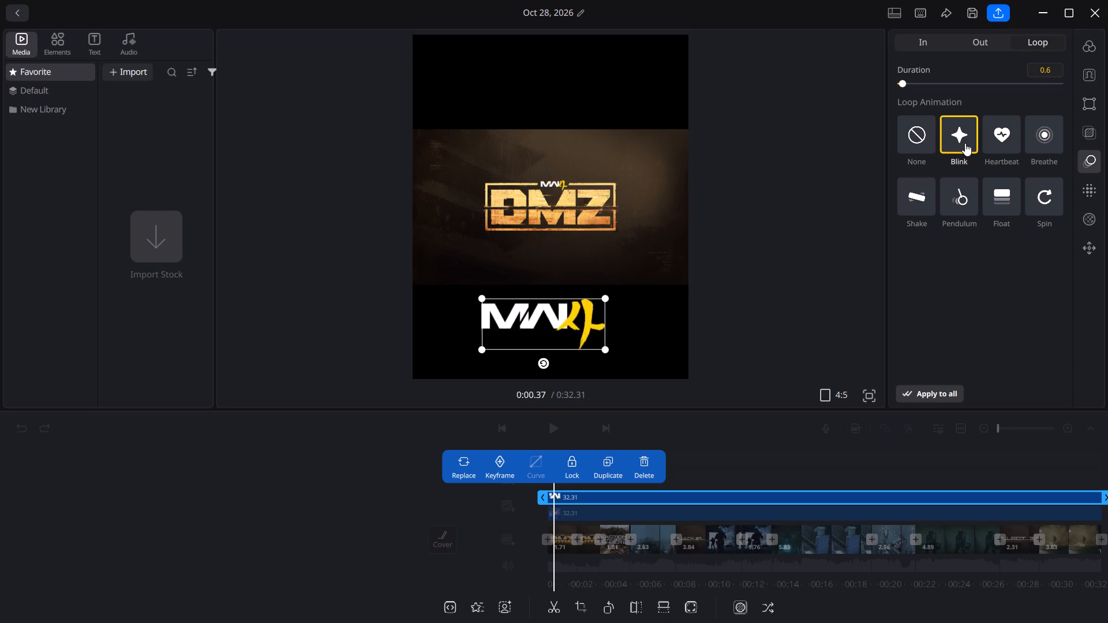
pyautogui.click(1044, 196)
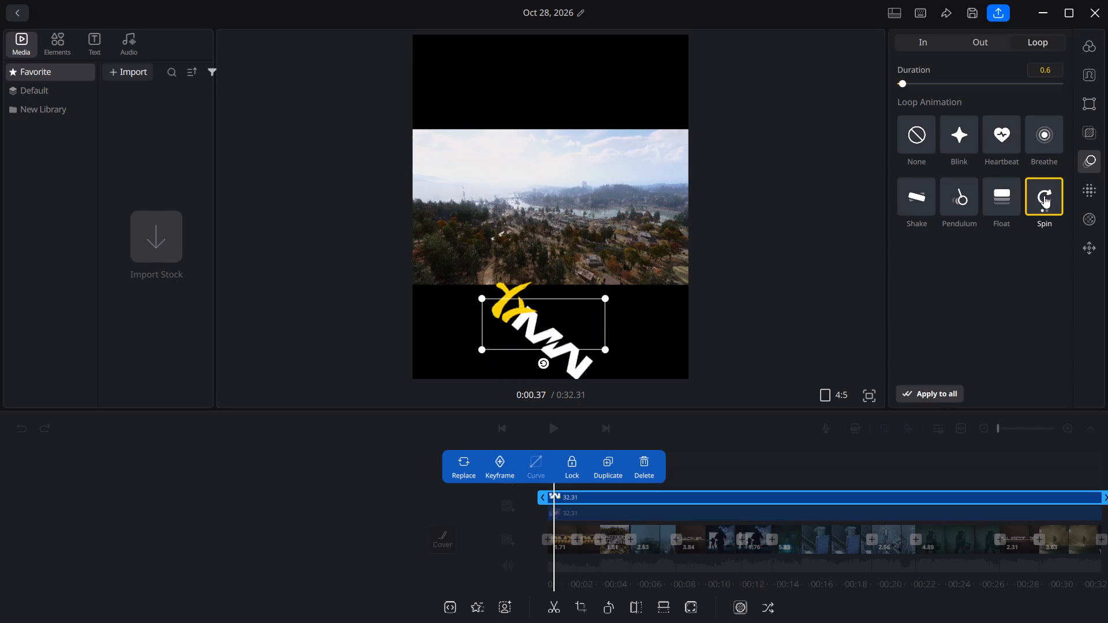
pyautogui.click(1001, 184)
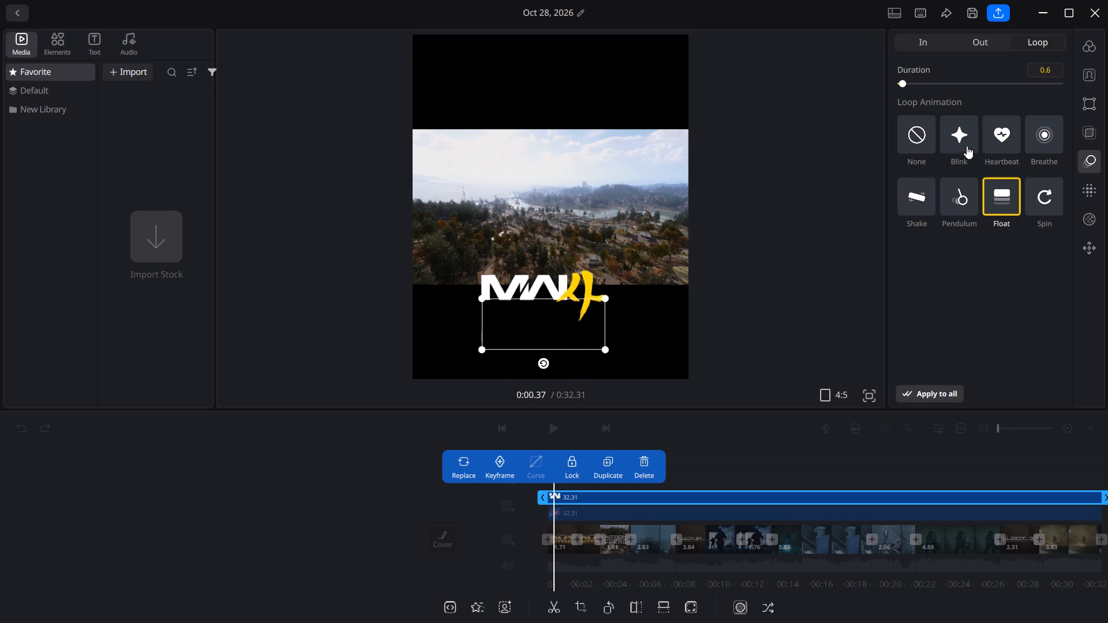
# Set the MW4 logo overlay's loop animation to None.
pyautogui.click(921, 144)
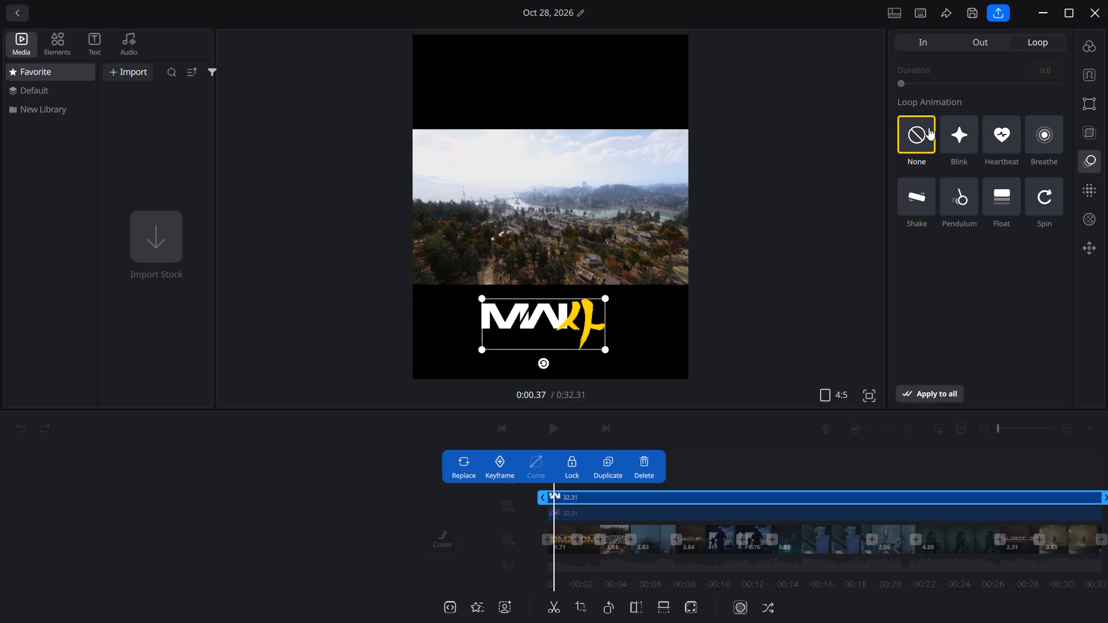
pyautogui.click(709, 464)
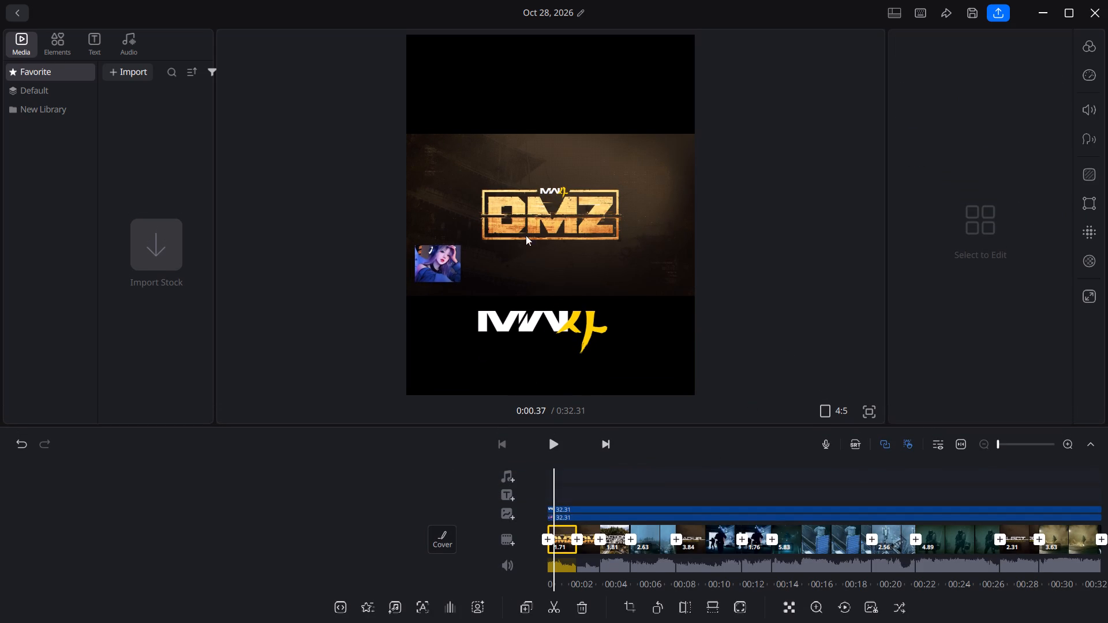
# Add the DMZ logo image from the Downloads folder as an overlay at 0:03.68.
pyautogui.moveTo(652, 475); pyautogui.dragTo(660, 478)
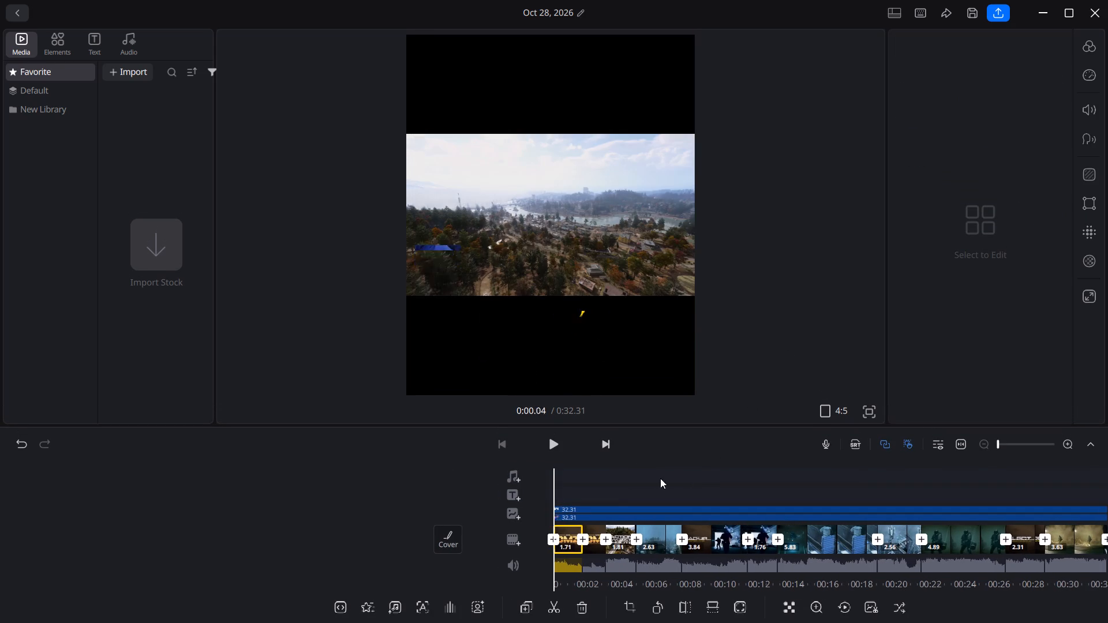
pyautogui.moveTo(660, 478); pyautogui.dragTo(608, 486)
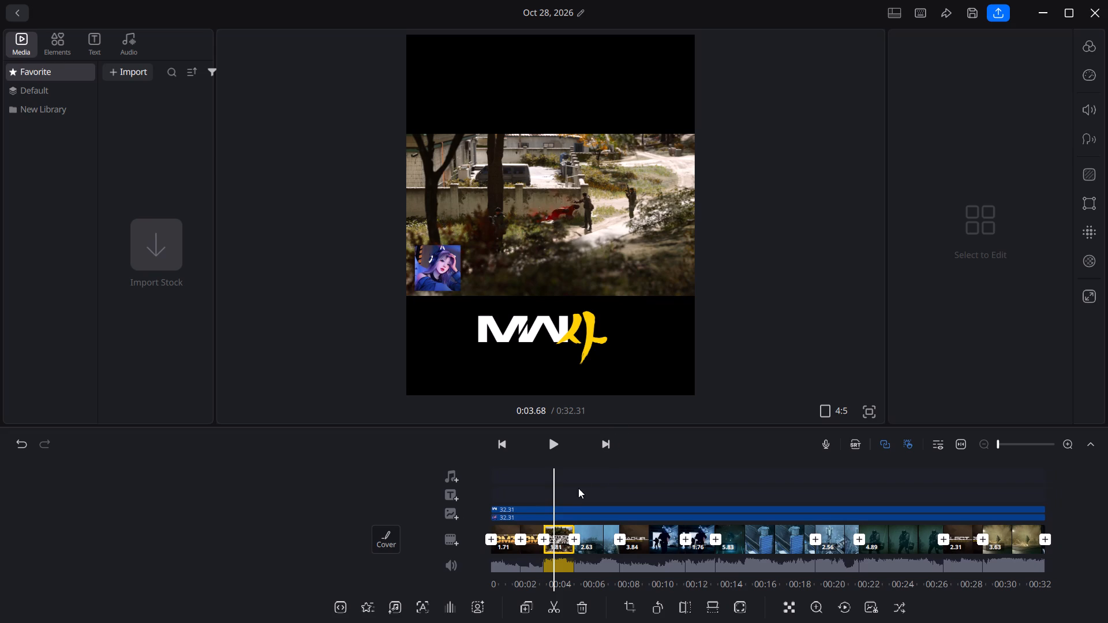
pyautogui.click(454, 515)
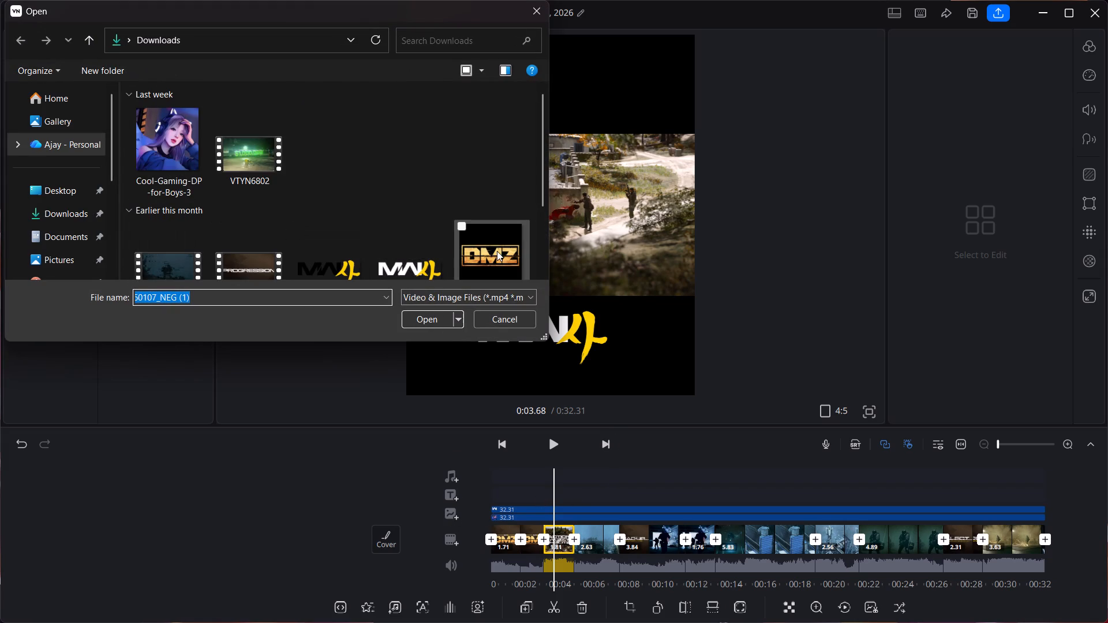
pyautogui.click(497, 251)
pyautogui.click(435, 318)
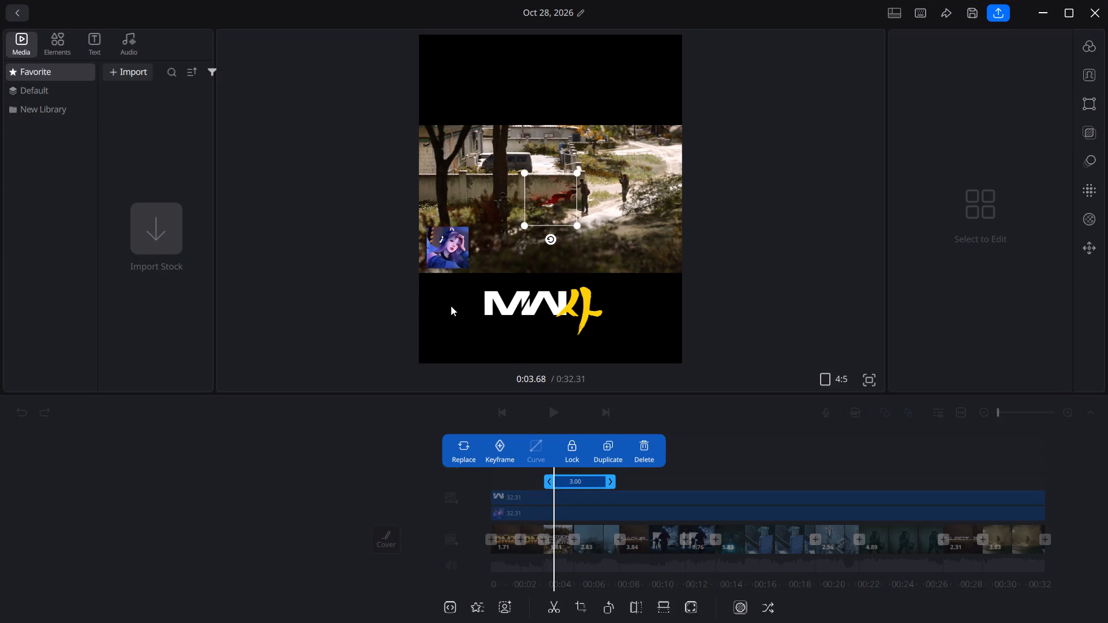
# Extend the DMZ logo overlay's start back to the beginning of the timeline, for a duration of 6.68.
pyautogui.moveTo(553, 481); pyautogui.dragTo(471, 495)
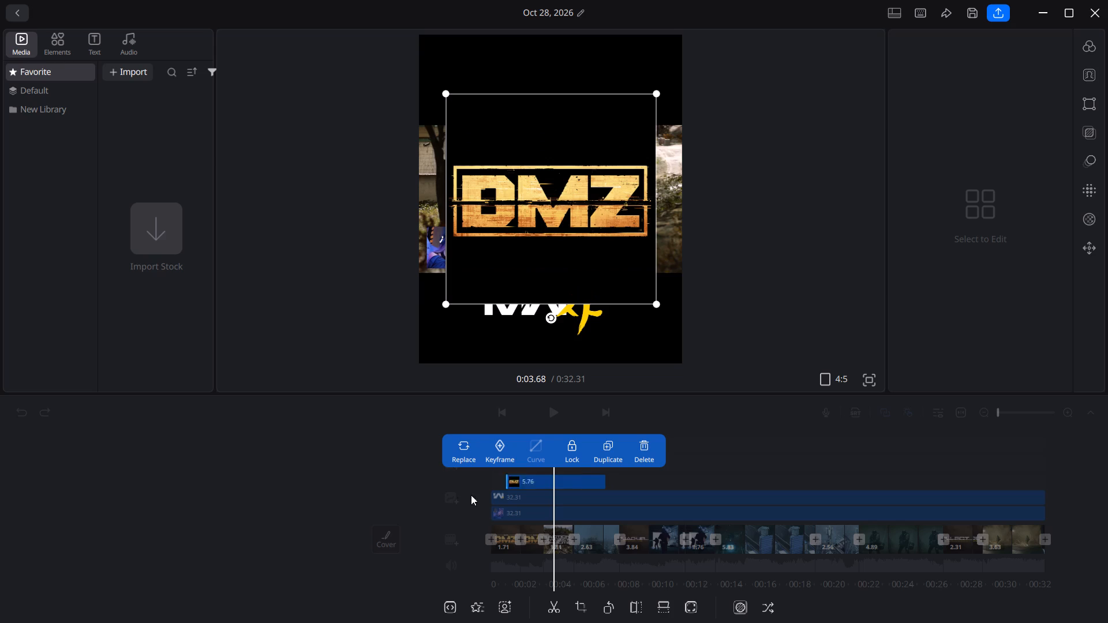
pyautogui.moveTo(471, 495); pyautogui.dragTo(440, 499)
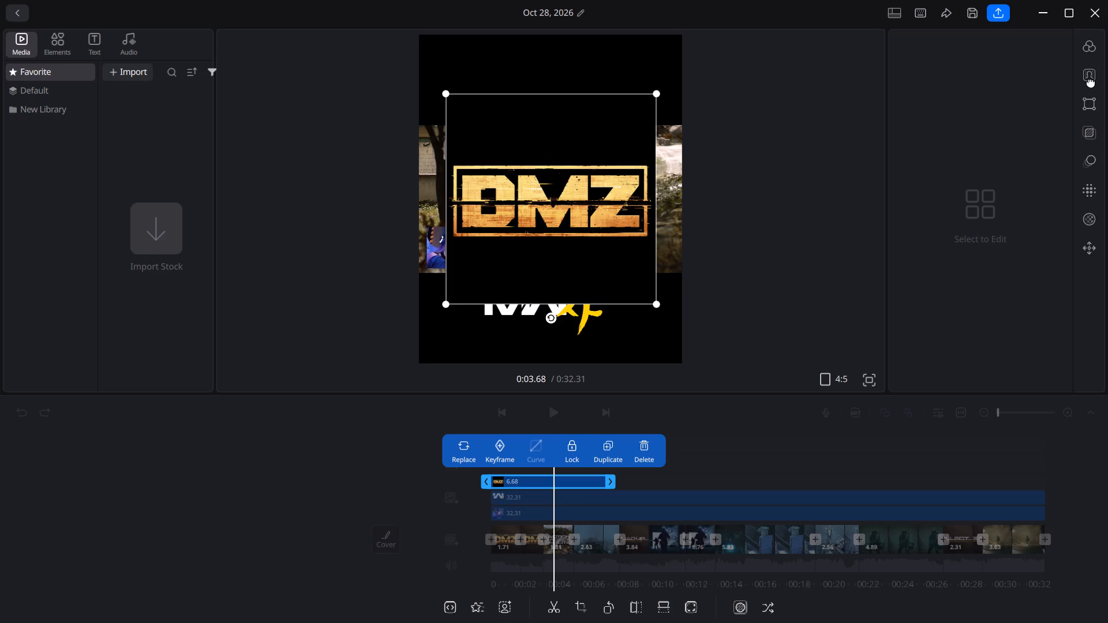
# Key out the DMZ logo overlay's black background by sampling it with the Chroma picker.
pyautogui.click(1092, 81)
pyautogui.click(588, 140)
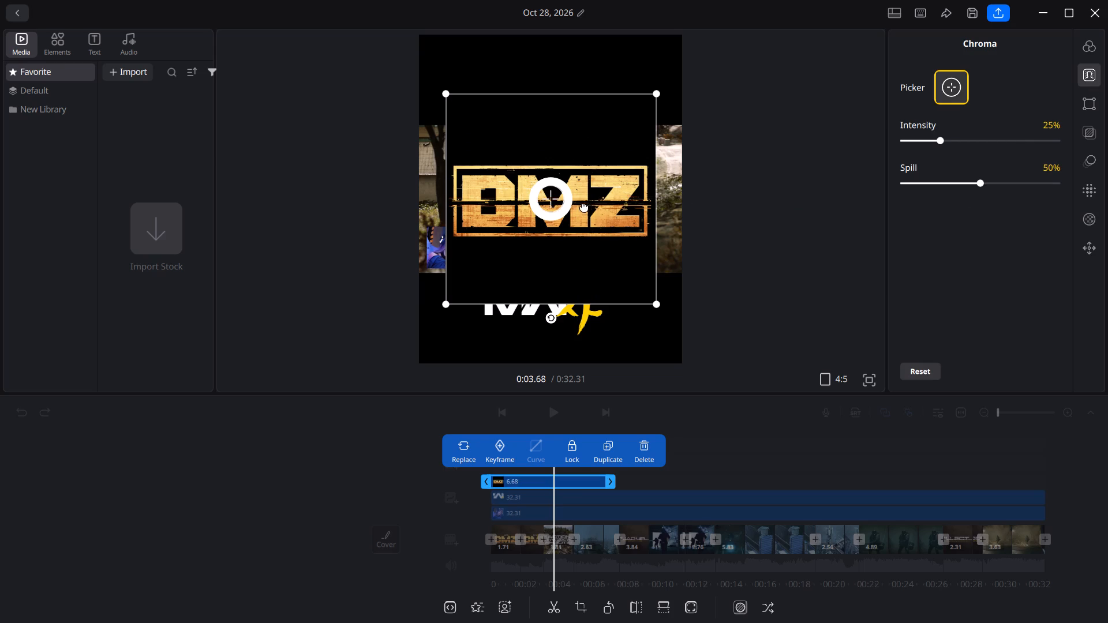
pyautogui.moveTo(550, 202); pyautogui.dragTo(556, 276)
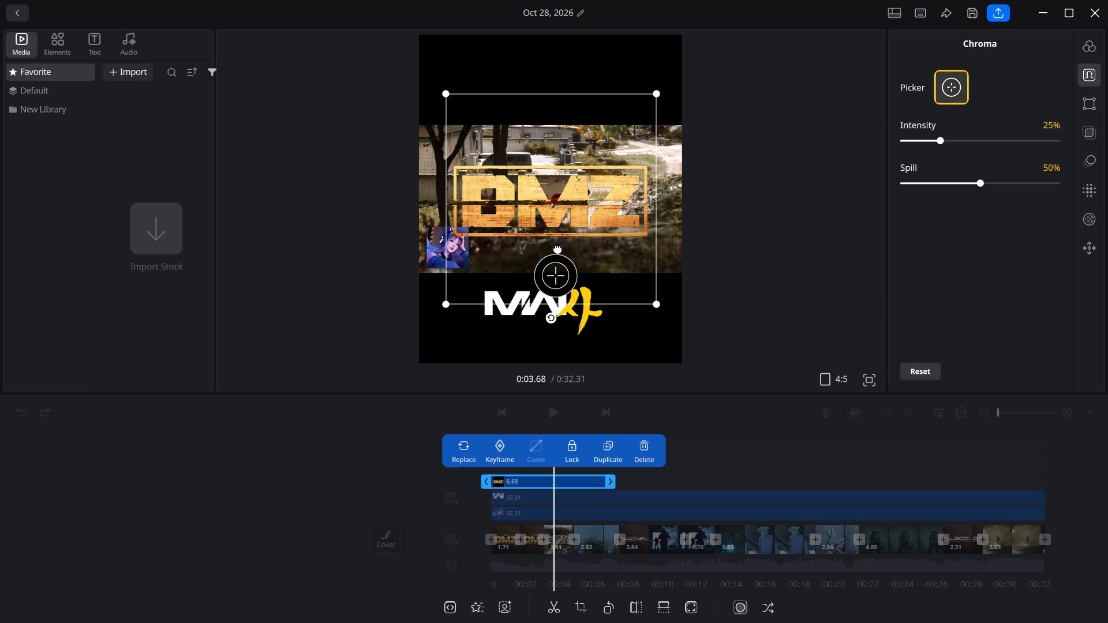
pyautogui.click(1088, 55)
pyautogui.click(1090, 48)
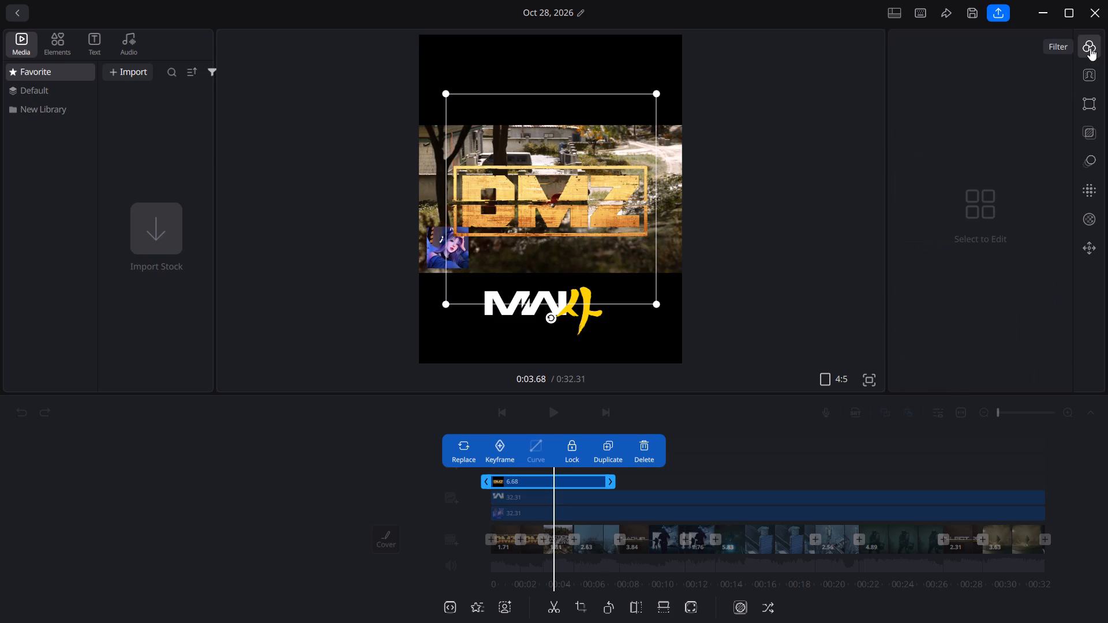
pyautogui.click(1090, 48)
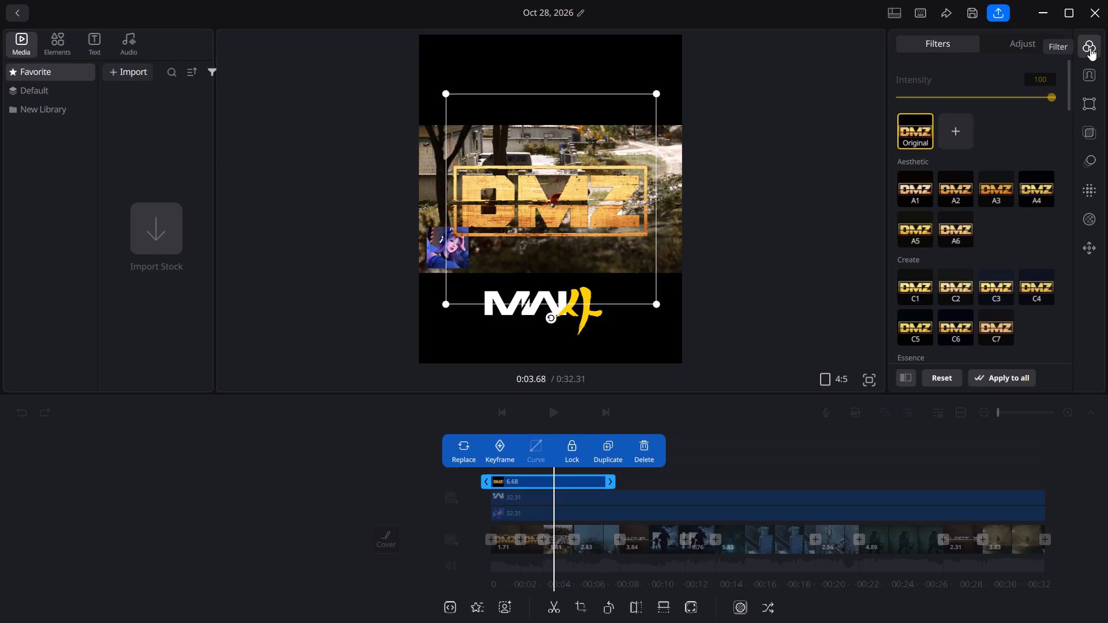
# Shrink the DMZ logo overlay to roughly half the frame width and place it in the middle of the black band above the footage.
pyautogui.moveTo(567, 267); pyautogui.dragTo(570, 206)
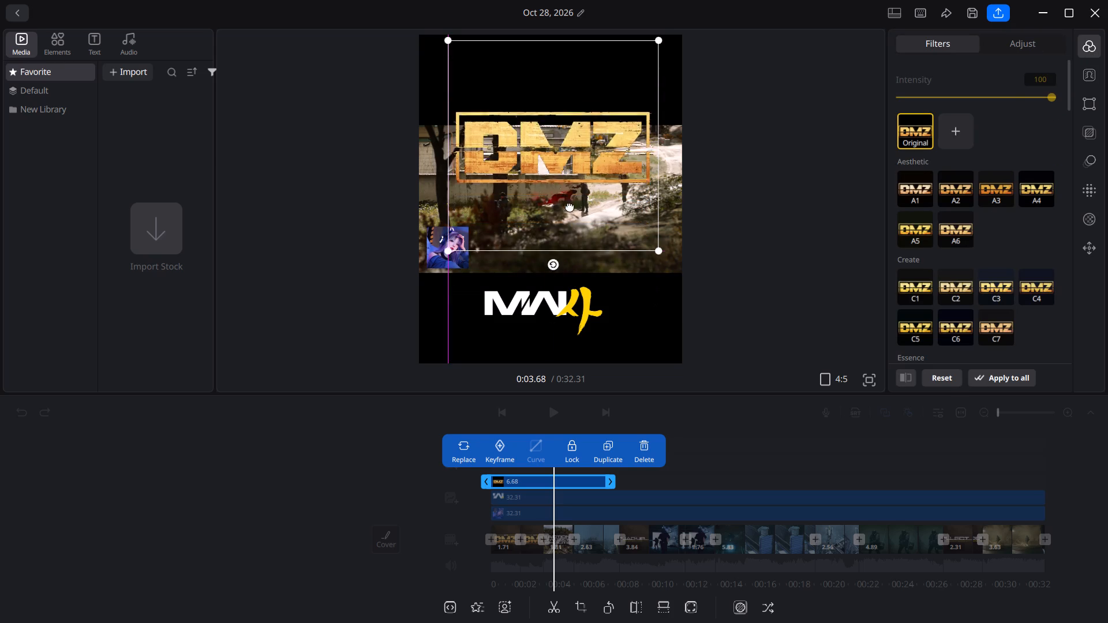
pyautogui.moveTo(570, 206); pyautogui.dragTo(559, 150)
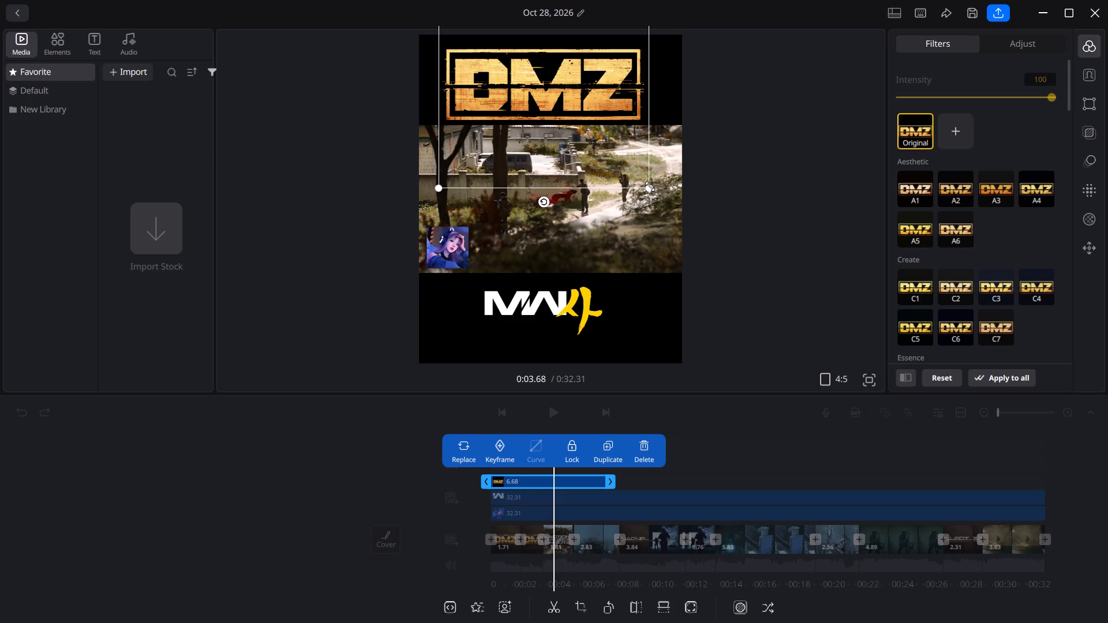
pyautogui.moveTo(650, 186); pyautogui.dragTo(559, 88)
pyautogui.moveTo(523, 64); pyautogui.dragTo(544, 92)
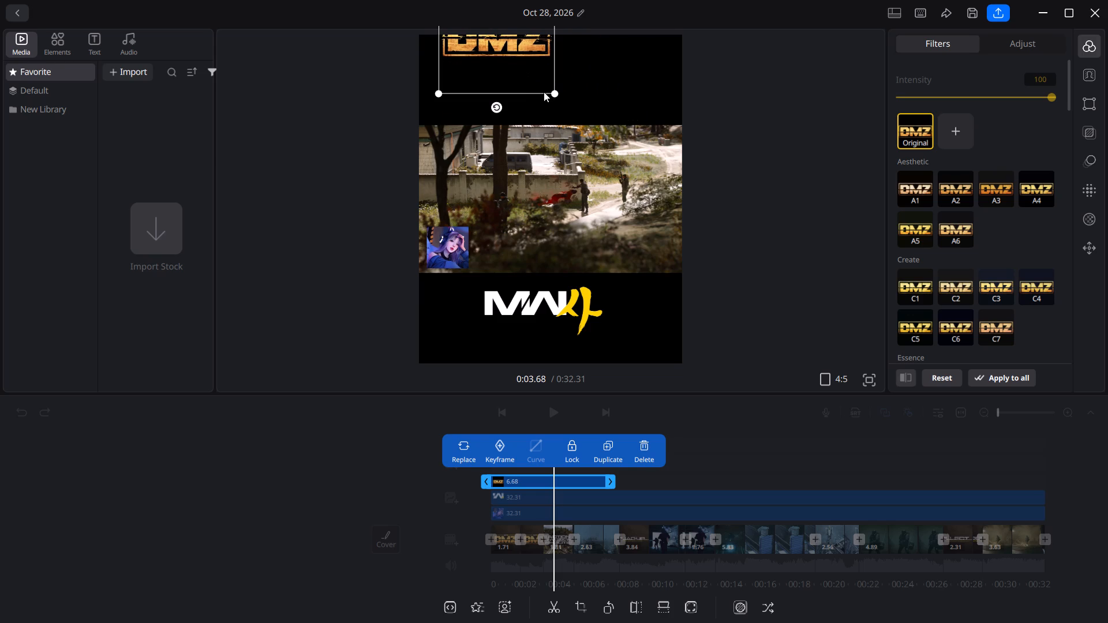
pyautogui.moveTo(544, 92); pyautogui.dragTo(563, 107)
pyautogui.moveTo(511, 69); pyautogui.dragTo(516, 75)
pyautogui.moveTo(516, 75); pyautogui.dragTo(522, 78)
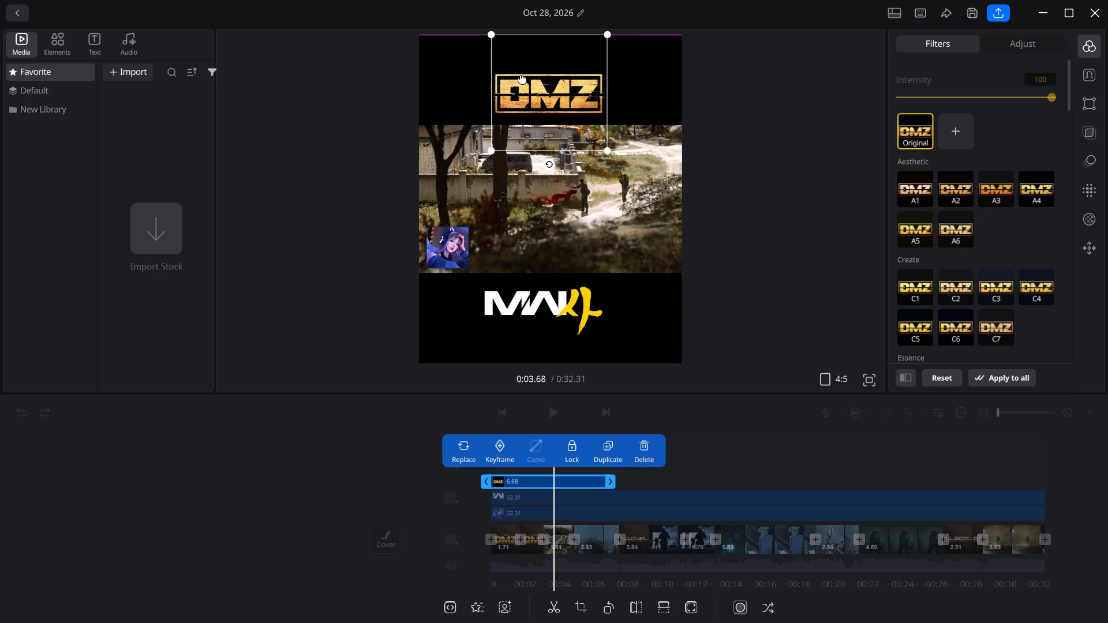
pyautogui.moveTo(522, 78); pyautogui.dragTo(522, 75)
pyautogui.click(748, 106)
pyautogui.click(560, 84)
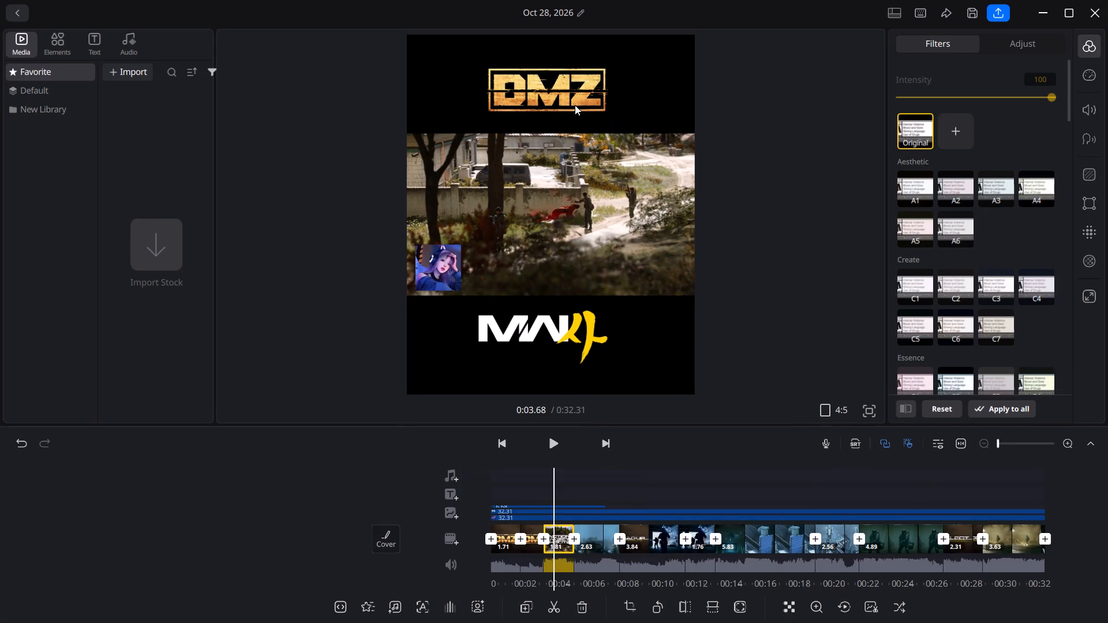
pyautogui.moveTo(575, 99); pyautogui.dragTo(575, 92)
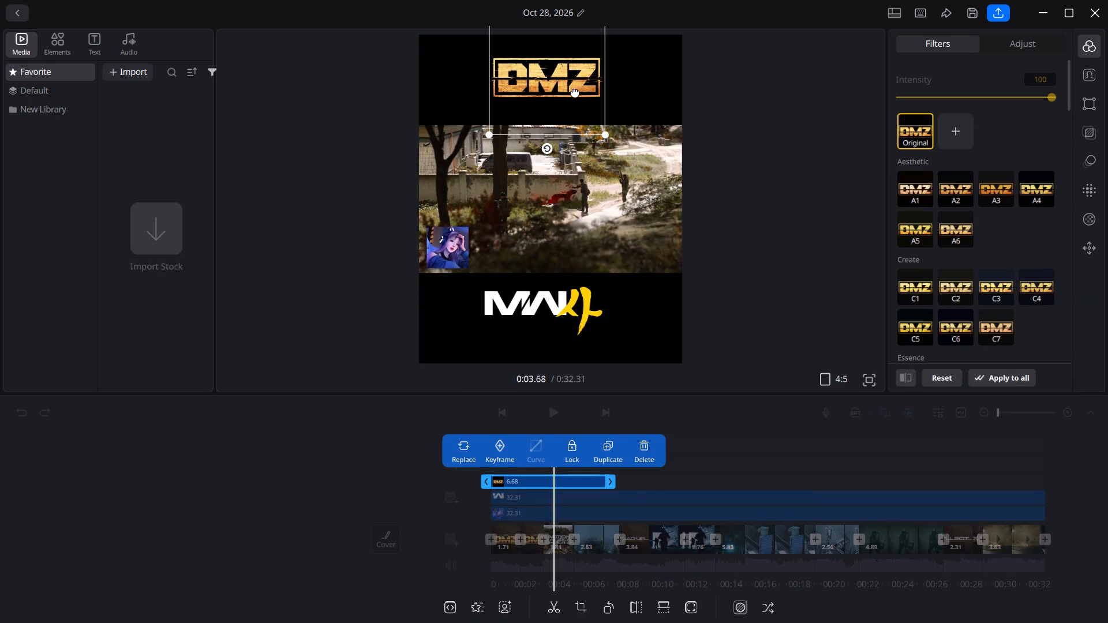
pyautogui.moveTo(575, 92); pyautogui.dragTo(574, 92)
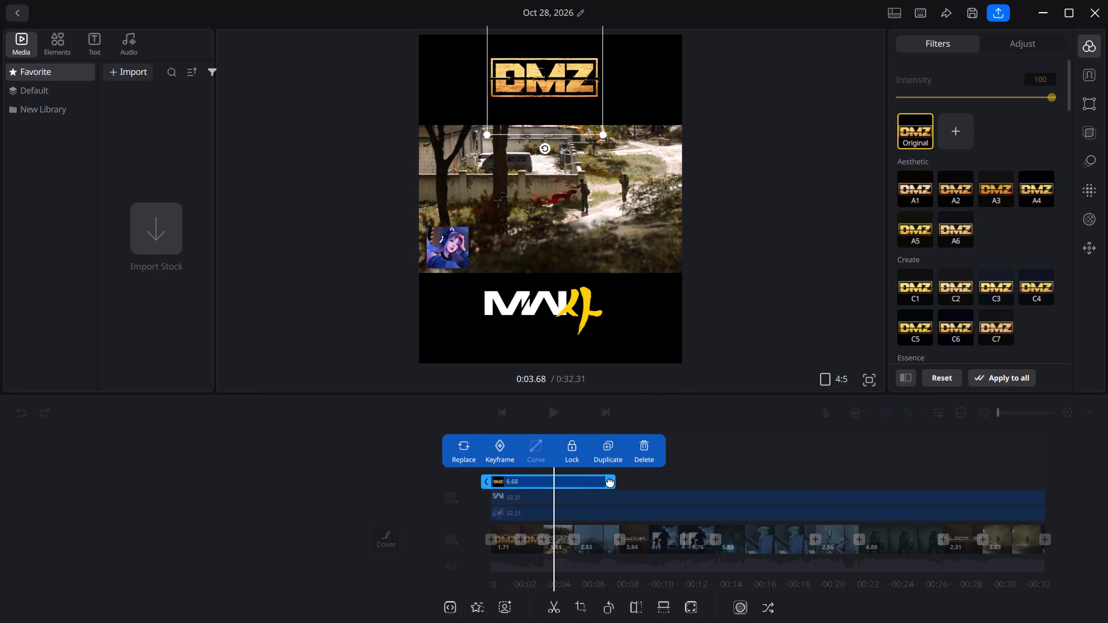
pyautogui.click(688, 362)
# Extend the DMZ logo overlay's end to the end of the main footage, for a duration of 32.31.
pyautogui.click(594, 505)
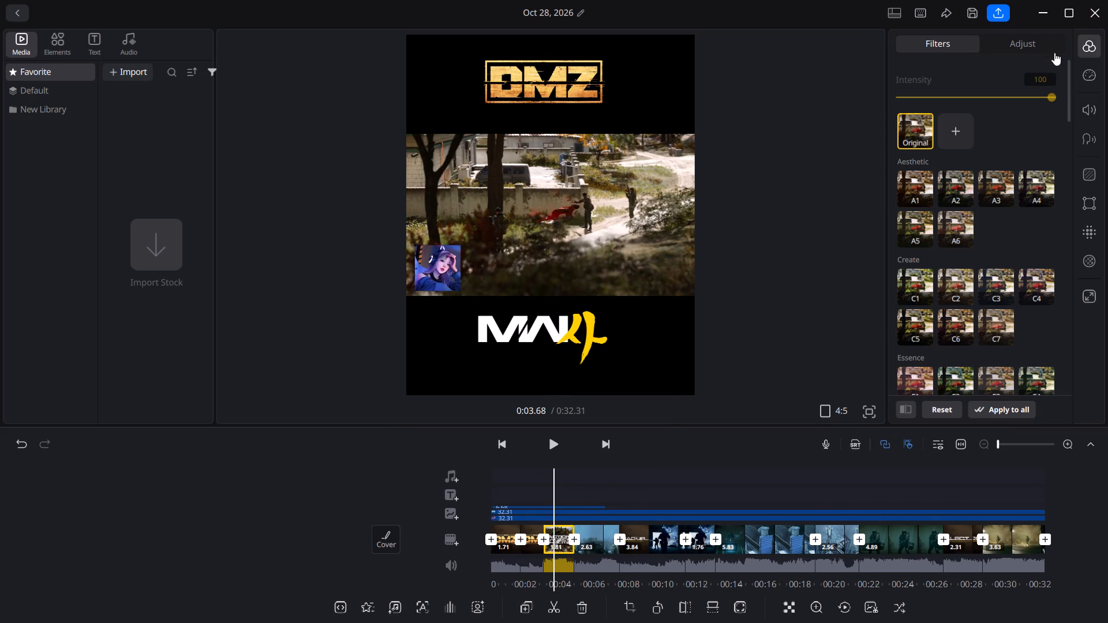
pyautogui.click(1092, 43)
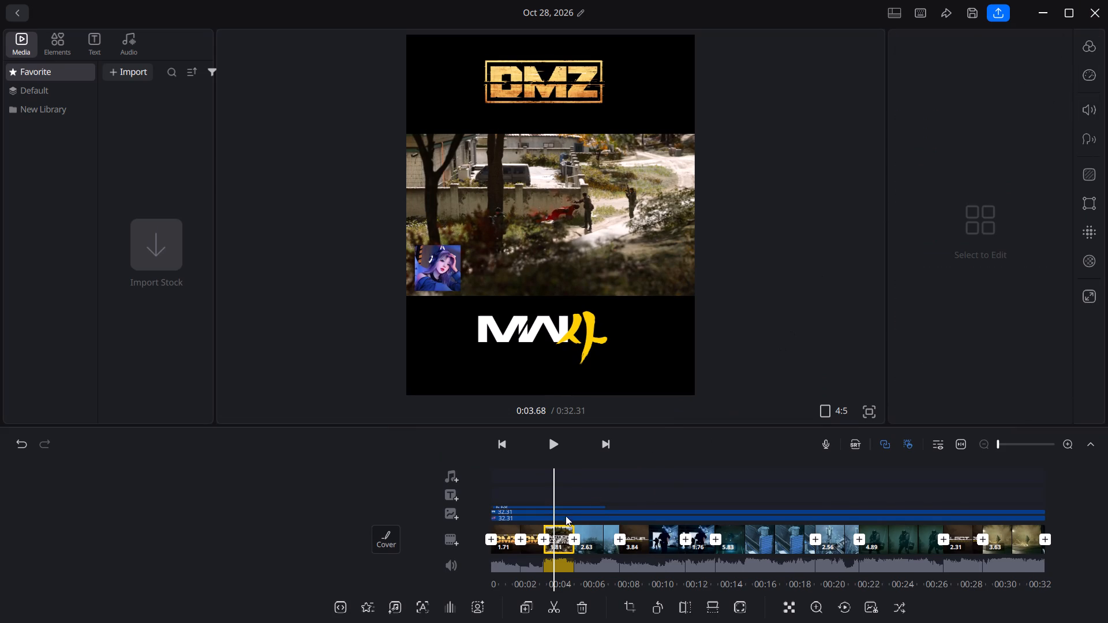
pyautogui.click(566, 505)
pyautogui.click(580, 92)
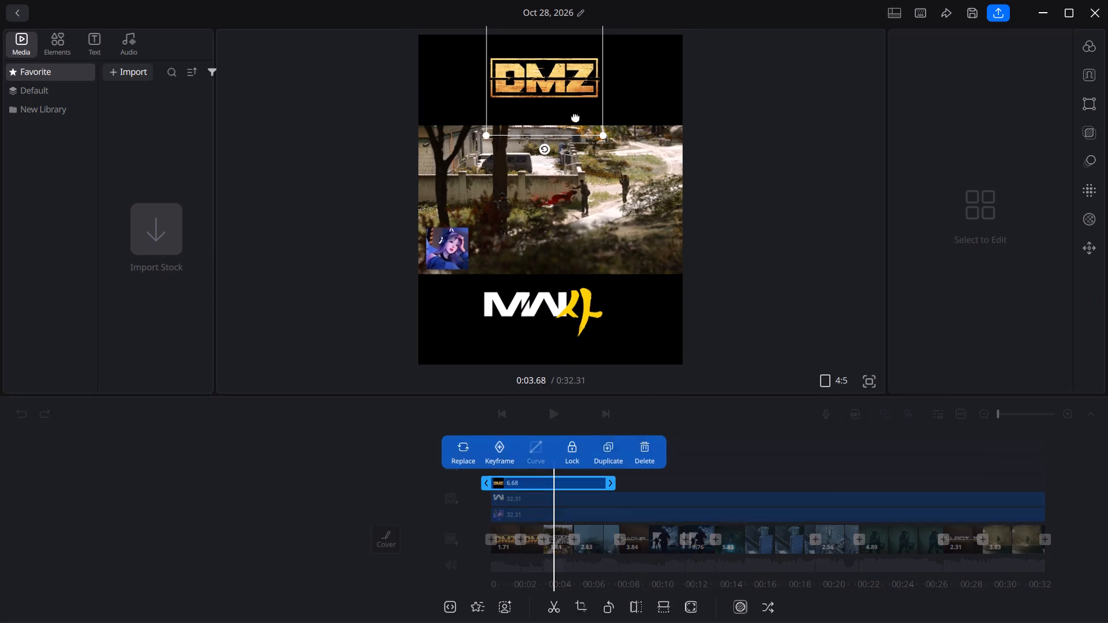
pyautogui.moveTo(610, 482); pyautogui.dragTo(1049, 485)
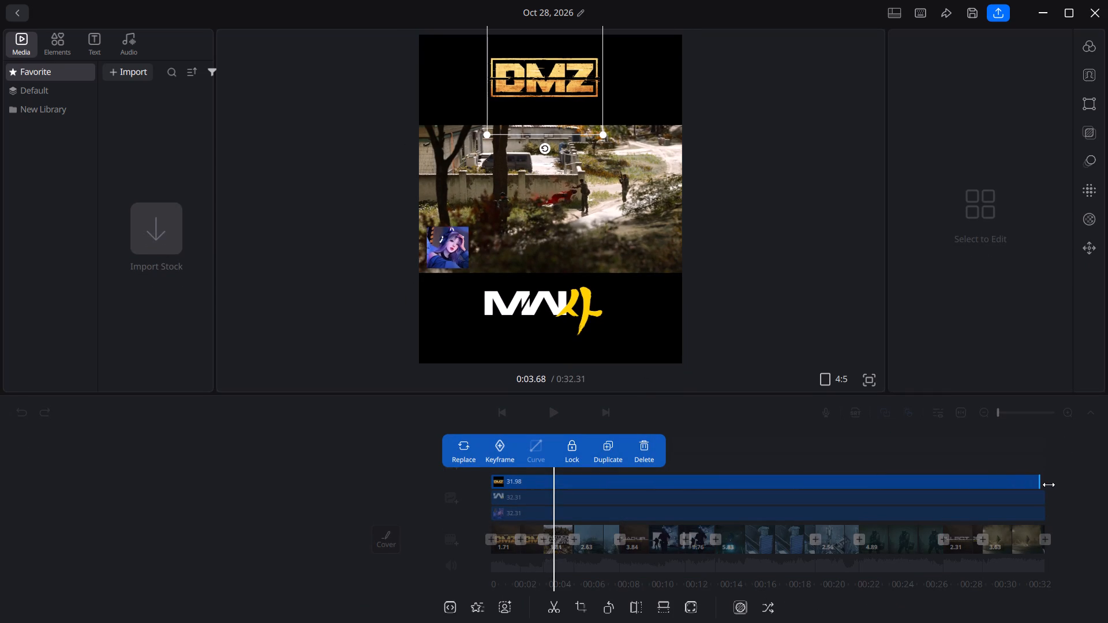
pyautogui.moveTo(1049, 485); pyautogui.dragTo(1050, 486)
pyautogui.moveTo(1050, 486); pyautogui.dragTo(1045, 494)
pyautogui.moveTo(1045, 494); pyautogui.dragTo(1032, 491)
pyautogui.moveTo(1032, 491); pyautogui.dragTo(1064, 485)
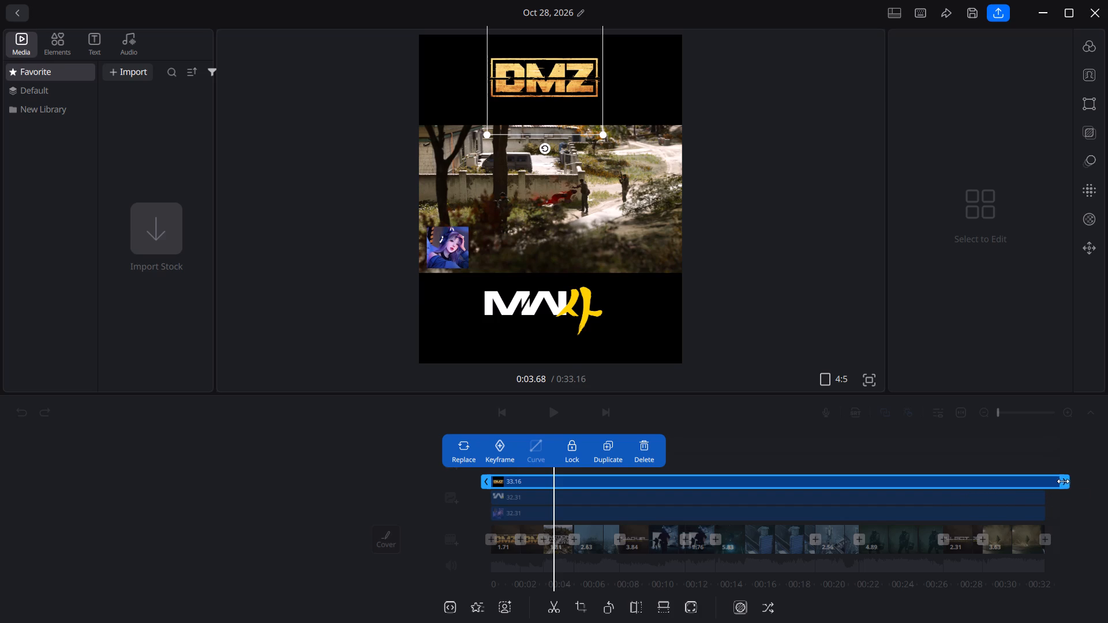
pyautogui.moveTo(1066, 478); pyautogui.dragTo(1044, 487)
pyautogui.click(1069, 486)
pyautogui.click(1001, 457)
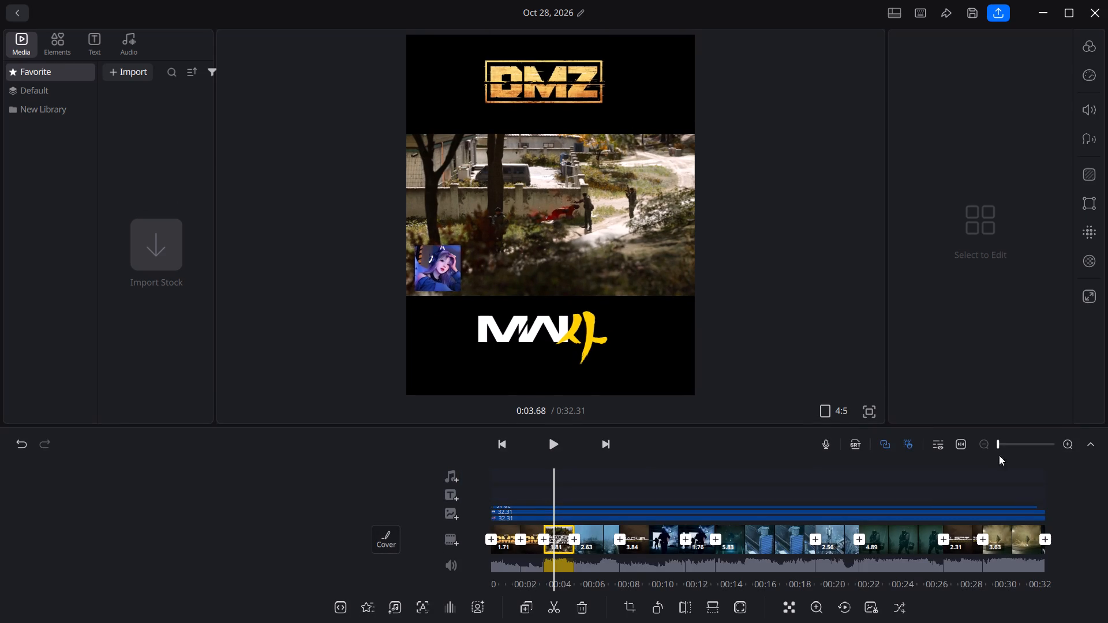
pyautogui.click(1021, 507)
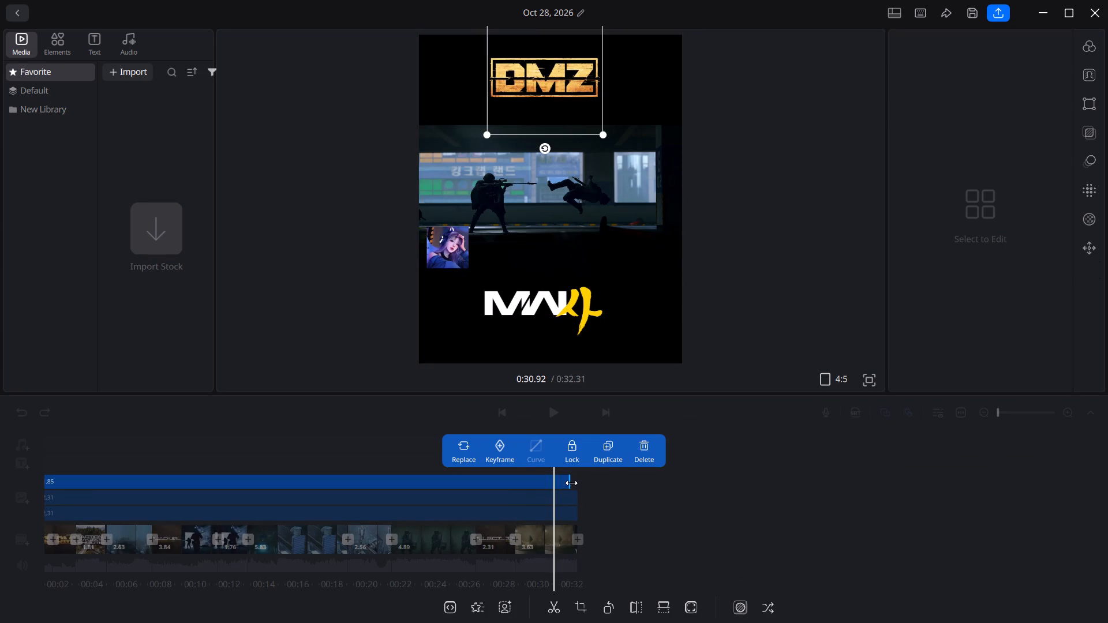
pyautogui.moveTo(571, 483); pyautogui.dragTo(577, 483)
pyautogui.click(613, 504)
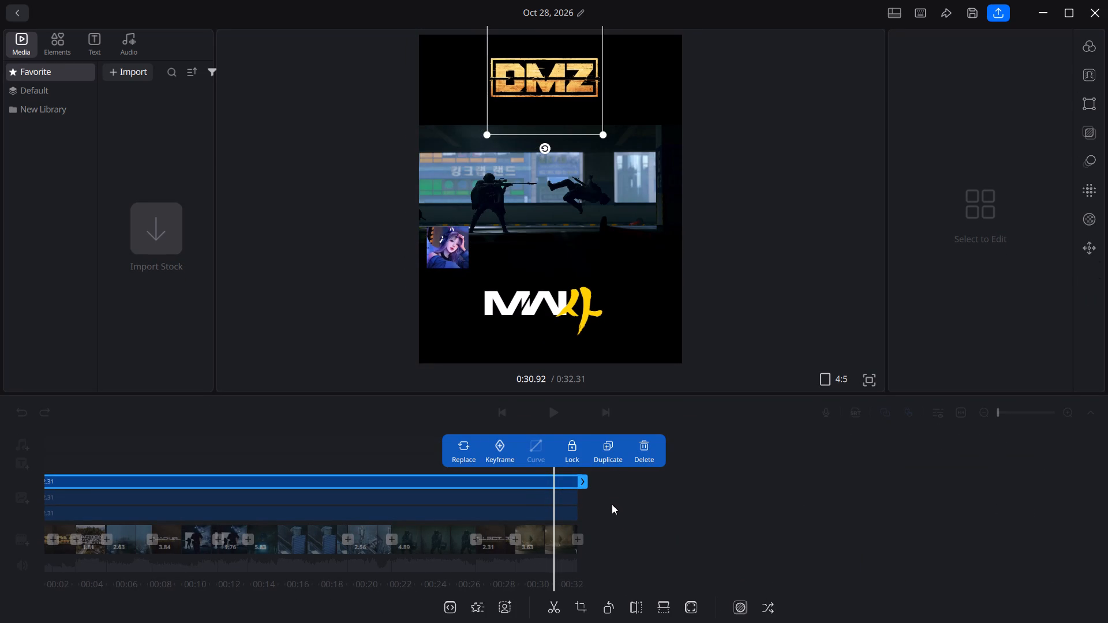
pyautogui.click(599, 506)
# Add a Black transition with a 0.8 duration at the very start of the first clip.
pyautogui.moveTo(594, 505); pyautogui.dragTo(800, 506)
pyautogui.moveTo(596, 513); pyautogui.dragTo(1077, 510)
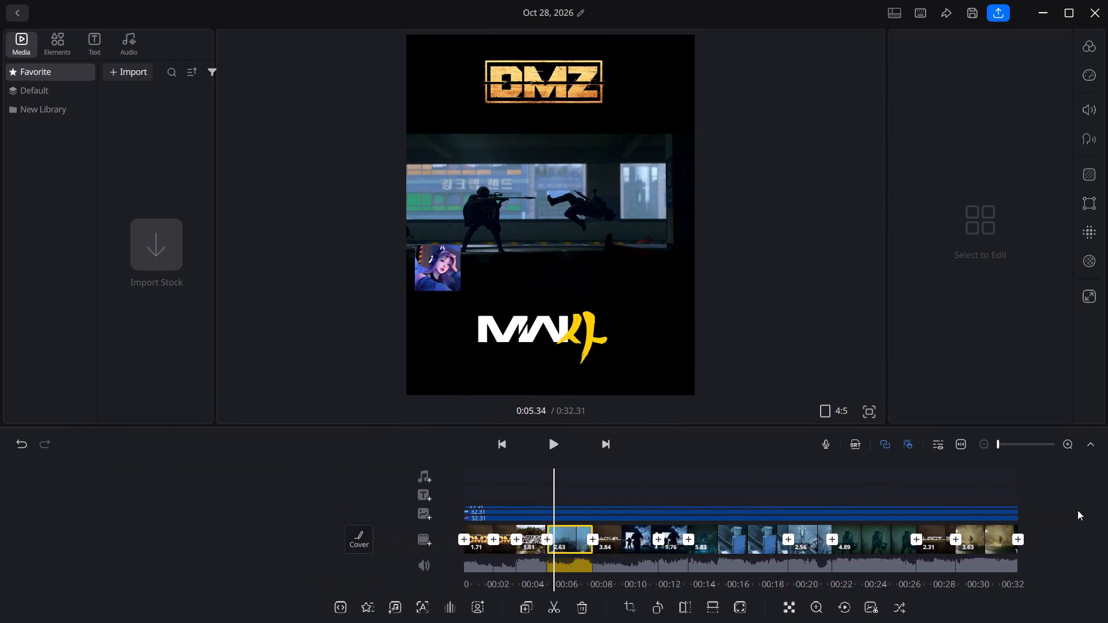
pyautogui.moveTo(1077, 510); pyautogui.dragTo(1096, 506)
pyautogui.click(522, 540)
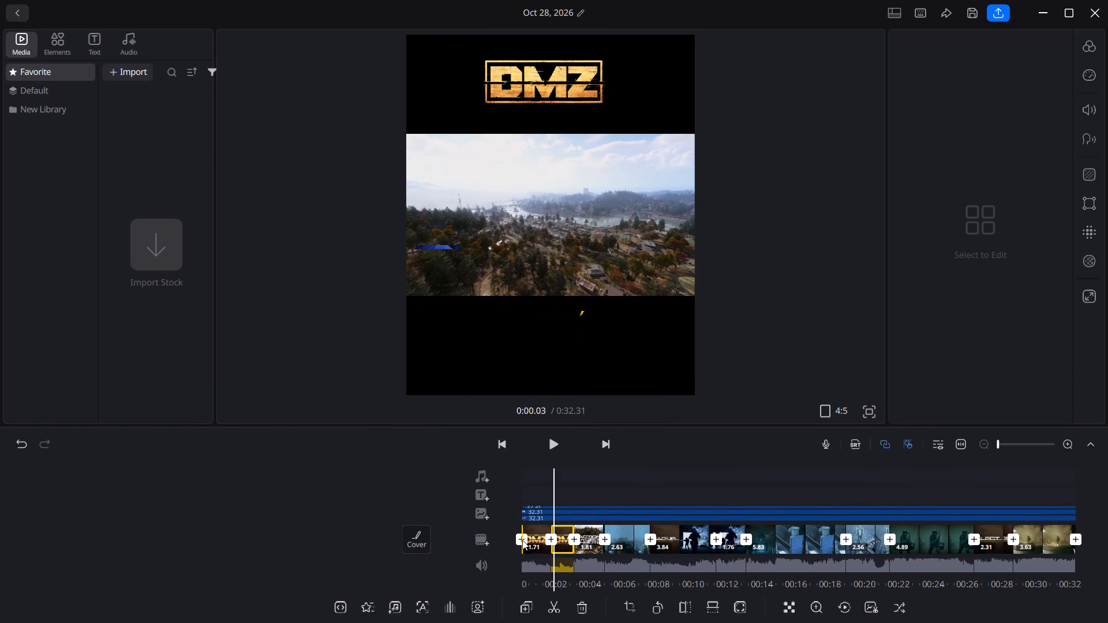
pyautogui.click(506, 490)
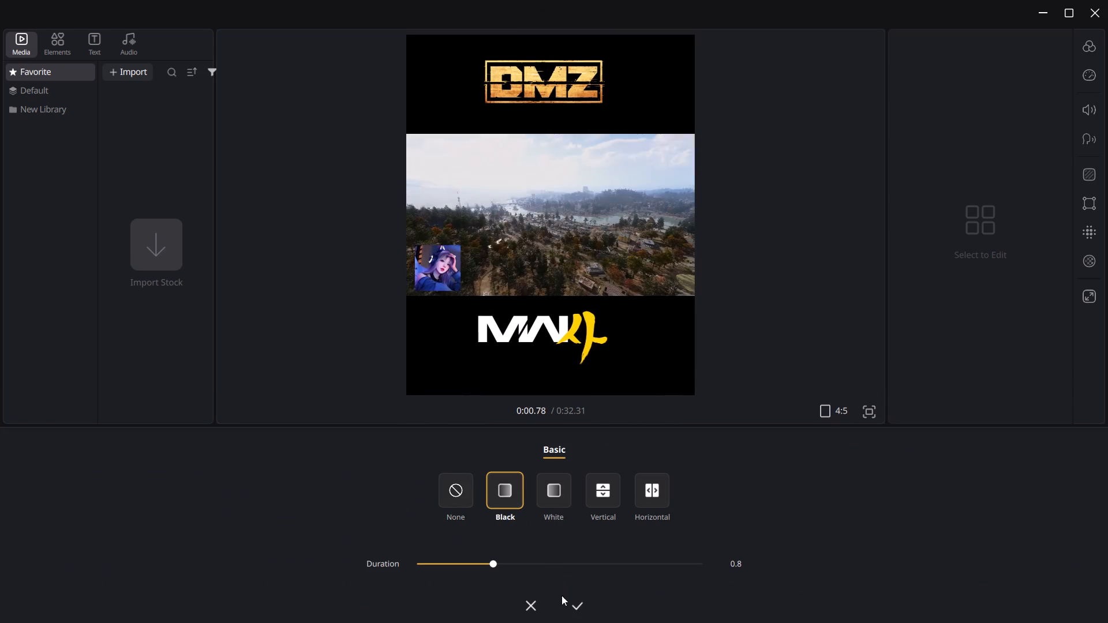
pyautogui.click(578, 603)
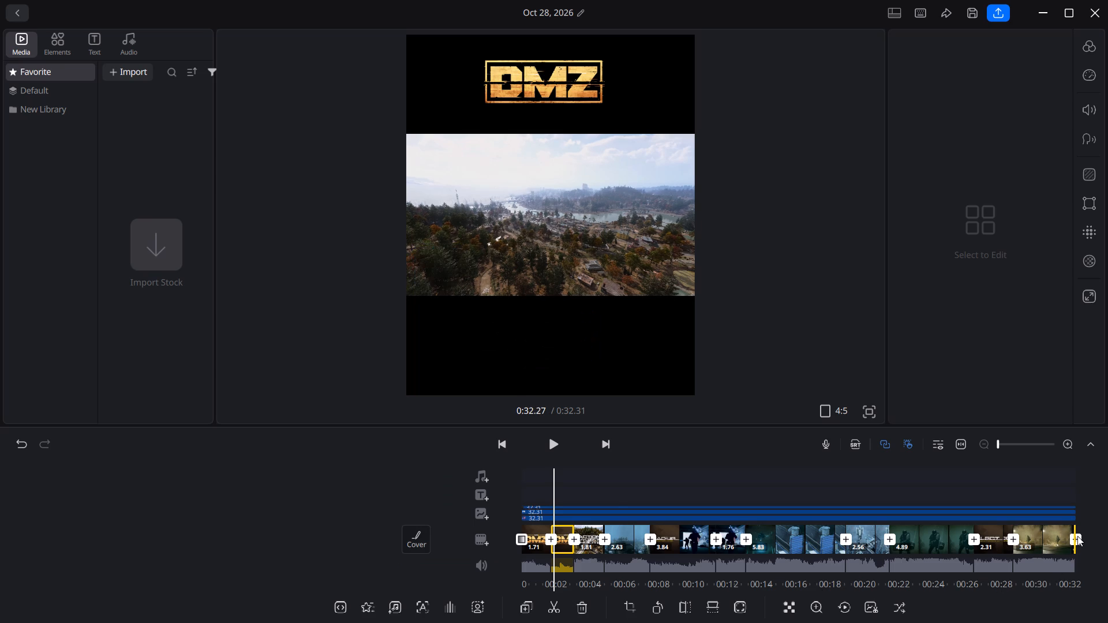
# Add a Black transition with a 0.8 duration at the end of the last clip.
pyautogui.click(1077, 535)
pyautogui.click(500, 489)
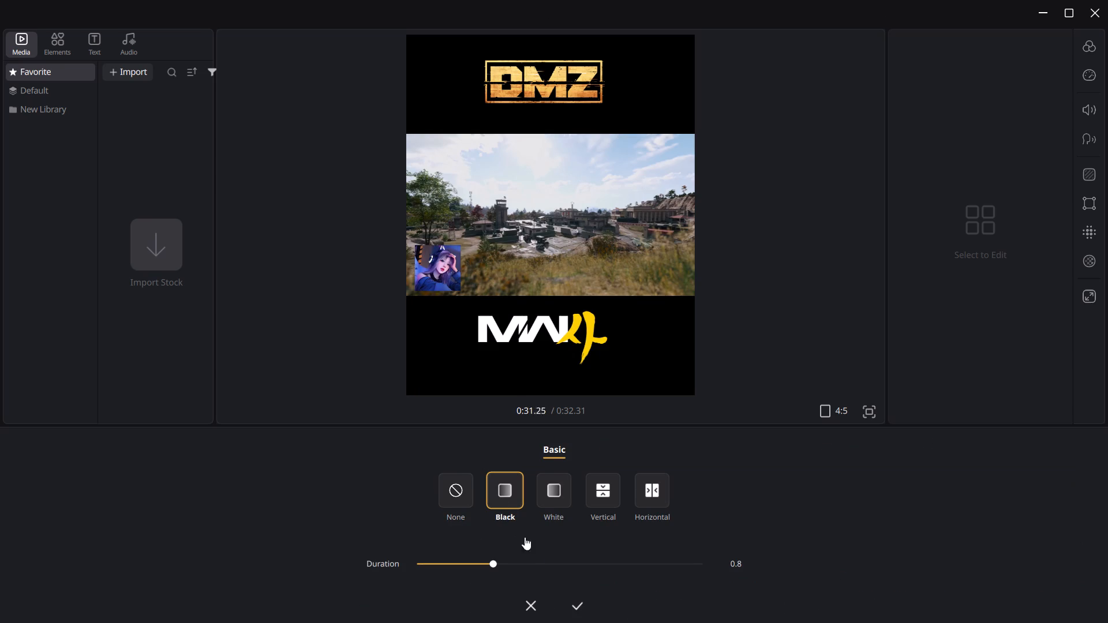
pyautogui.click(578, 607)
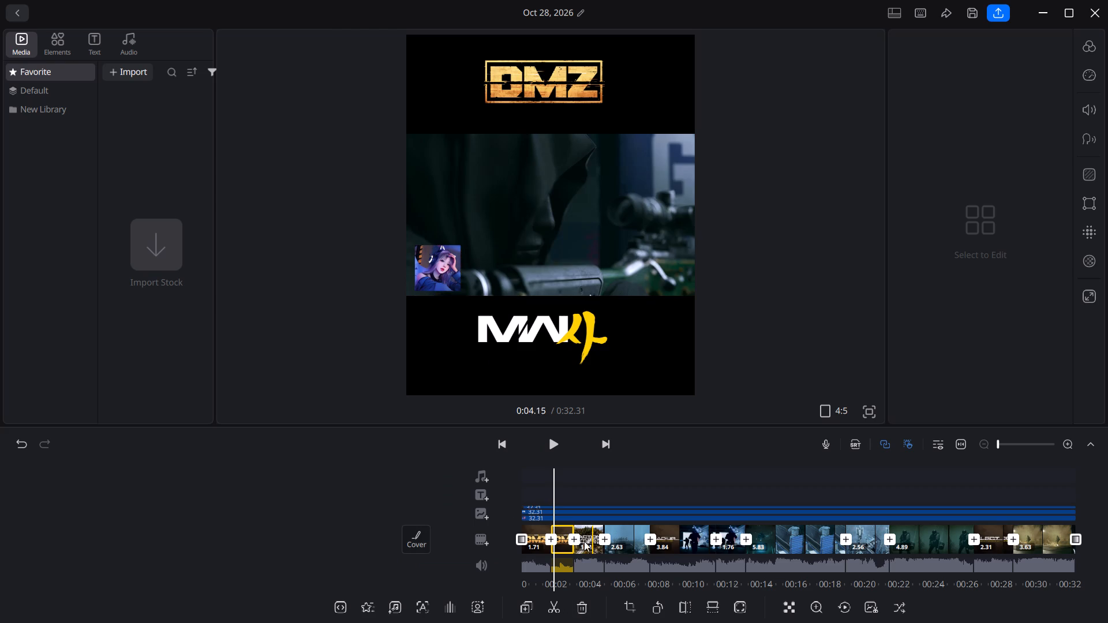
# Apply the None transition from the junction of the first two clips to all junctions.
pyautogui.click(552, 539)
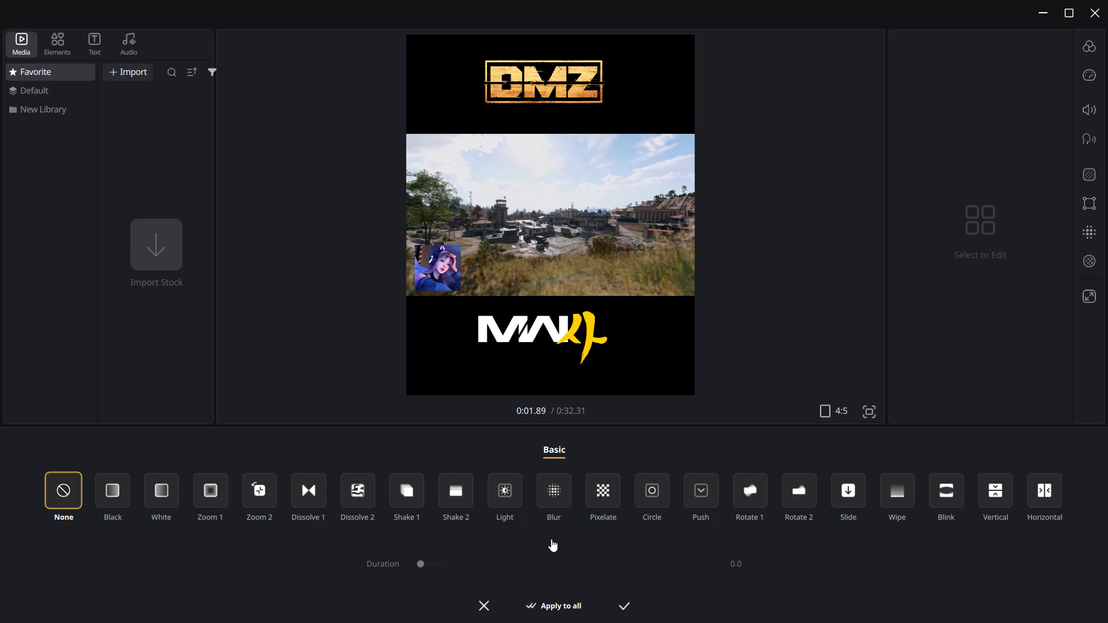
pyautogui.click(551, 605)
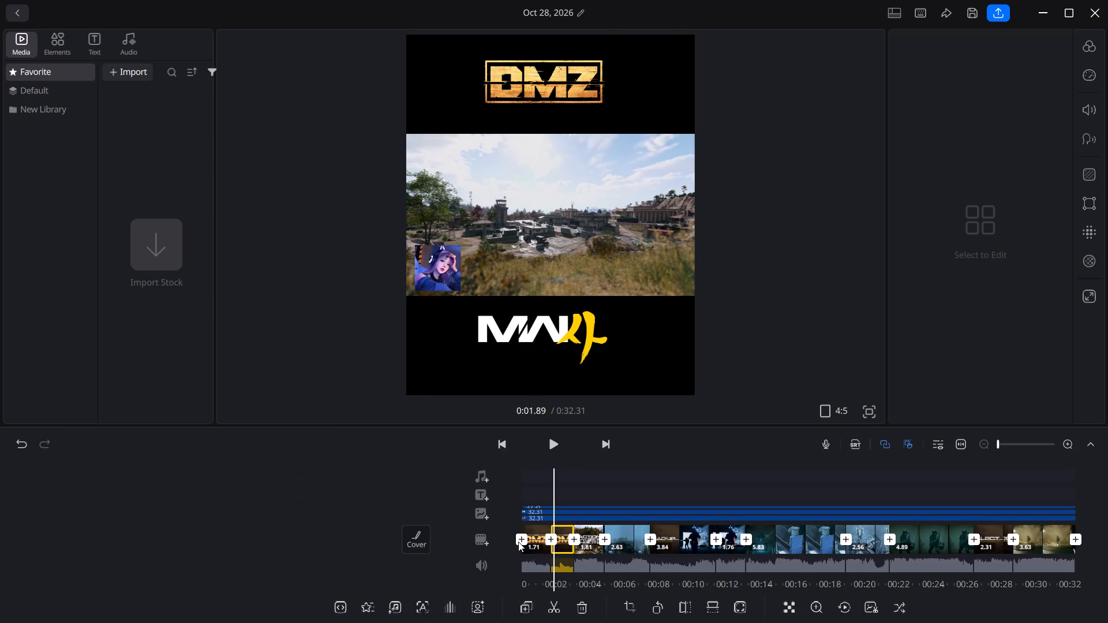
# Set a Black transition with a 0.8 duration at the start of the first clip.
pyautogui.click(519, 539)
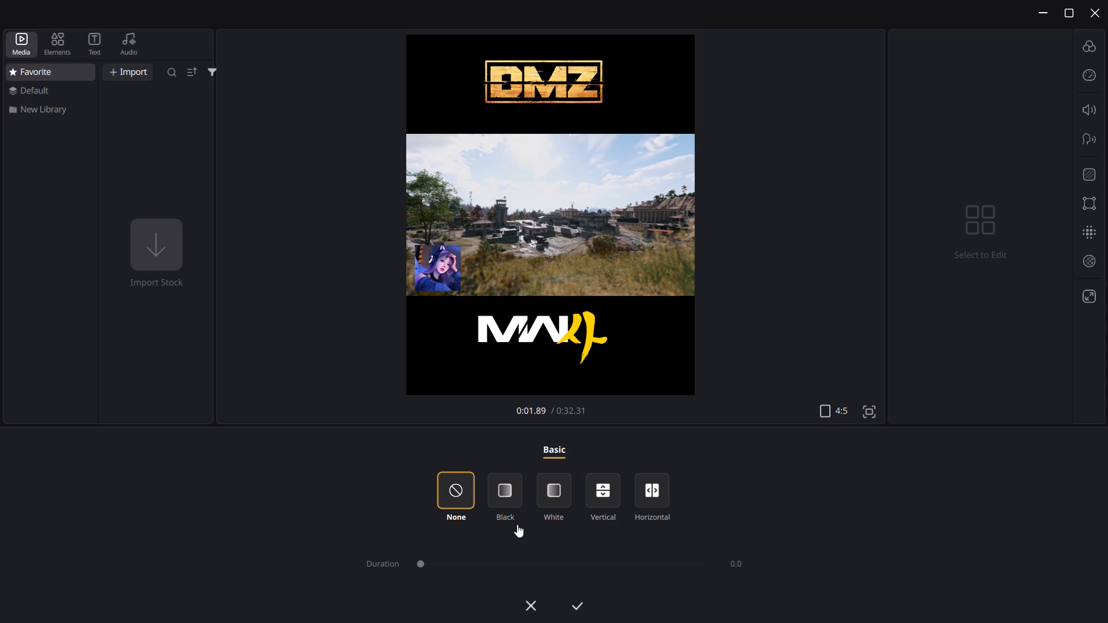
pyautogui.click(507, 502)
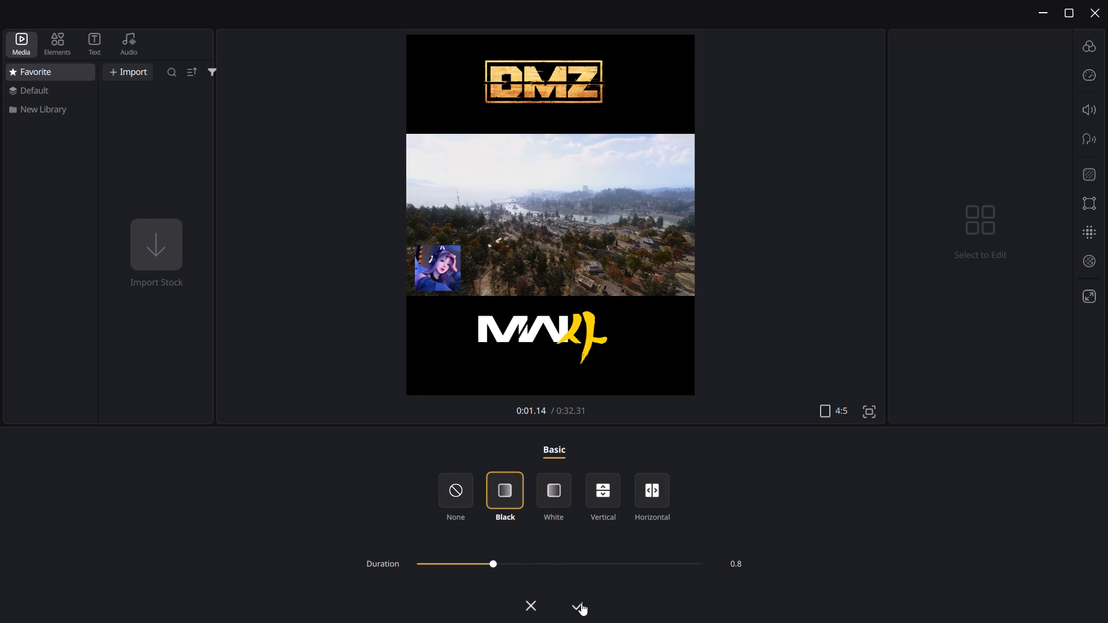
pyautogui.click(581, 603)
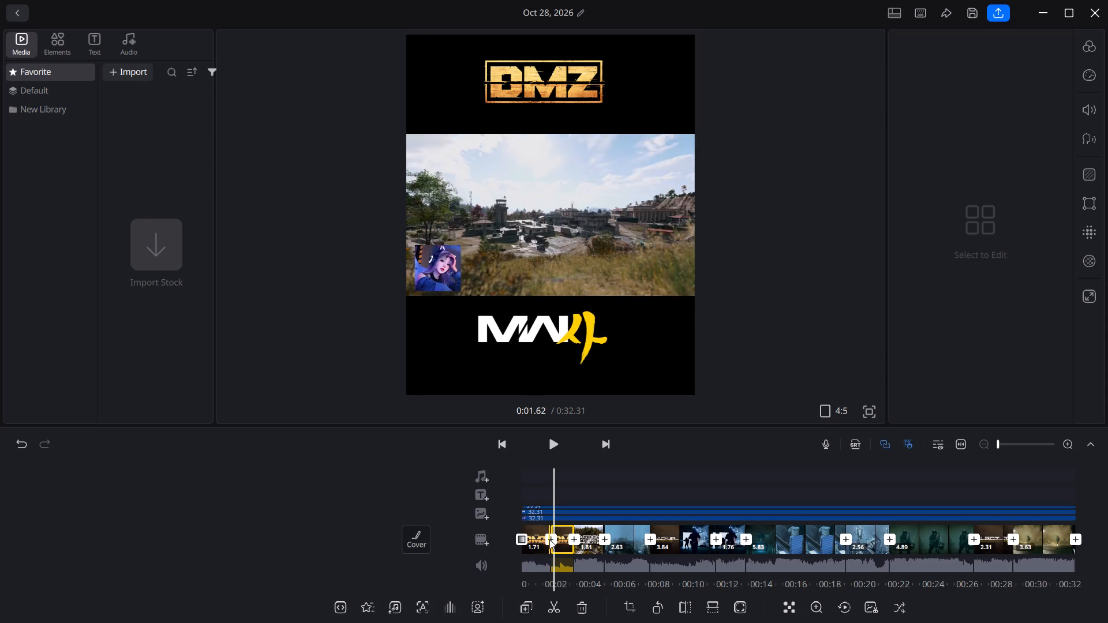
# Try Light and Blur between the first two clips, settling on a 0.8 Black transition applied to all junctions.
pyautogui.click(549, 539)
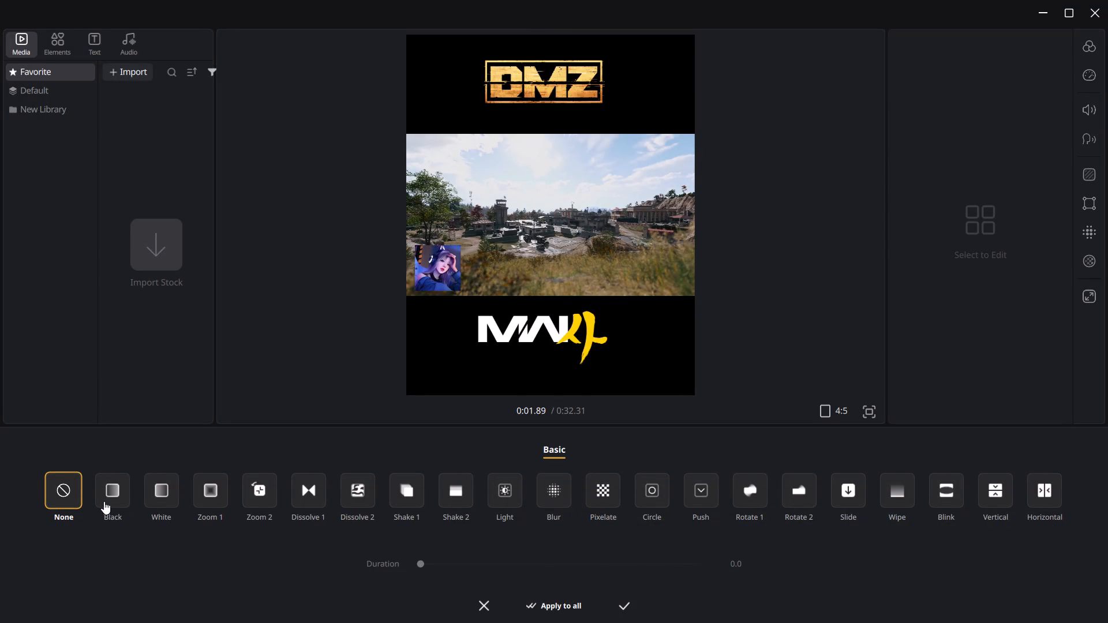
pyautogui.click(507, 490)
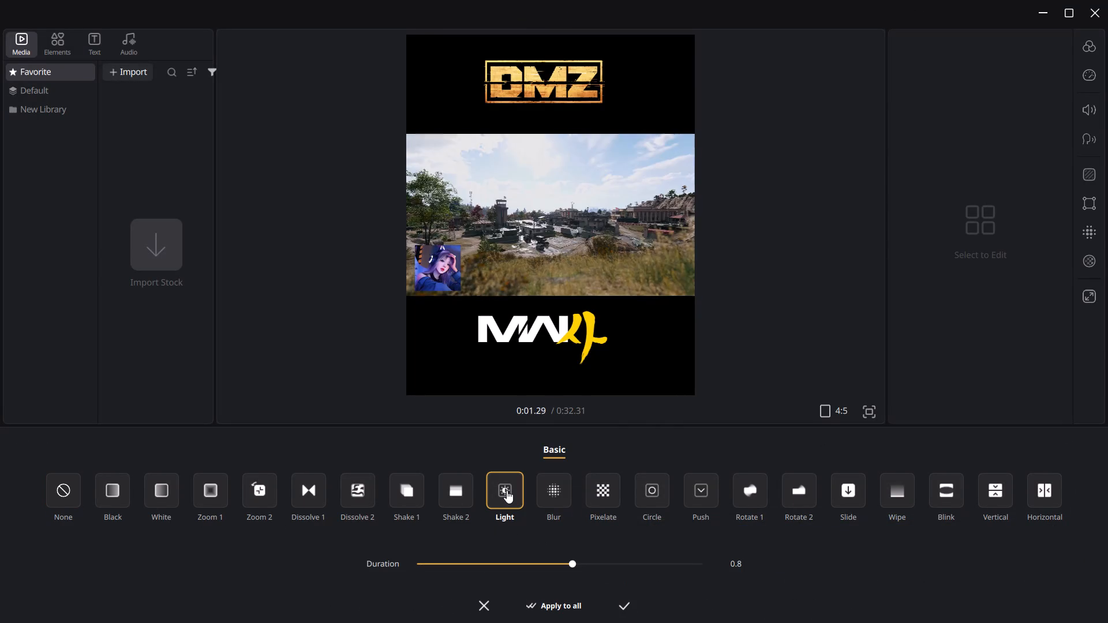
pyautogui.click(561, 491)
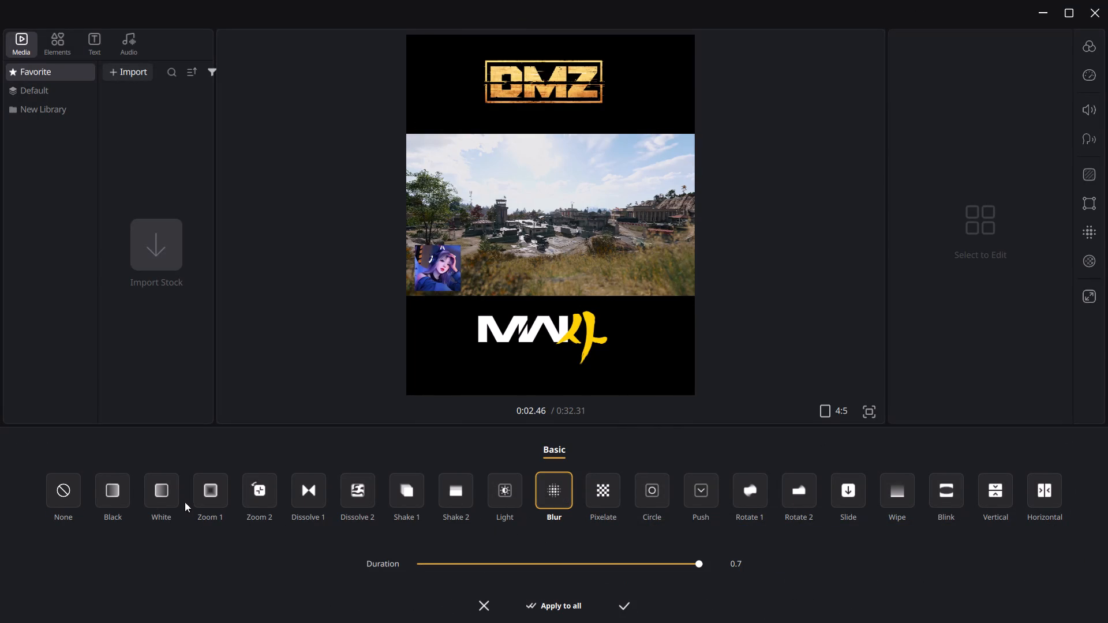
pyautogui.click(110, 496)
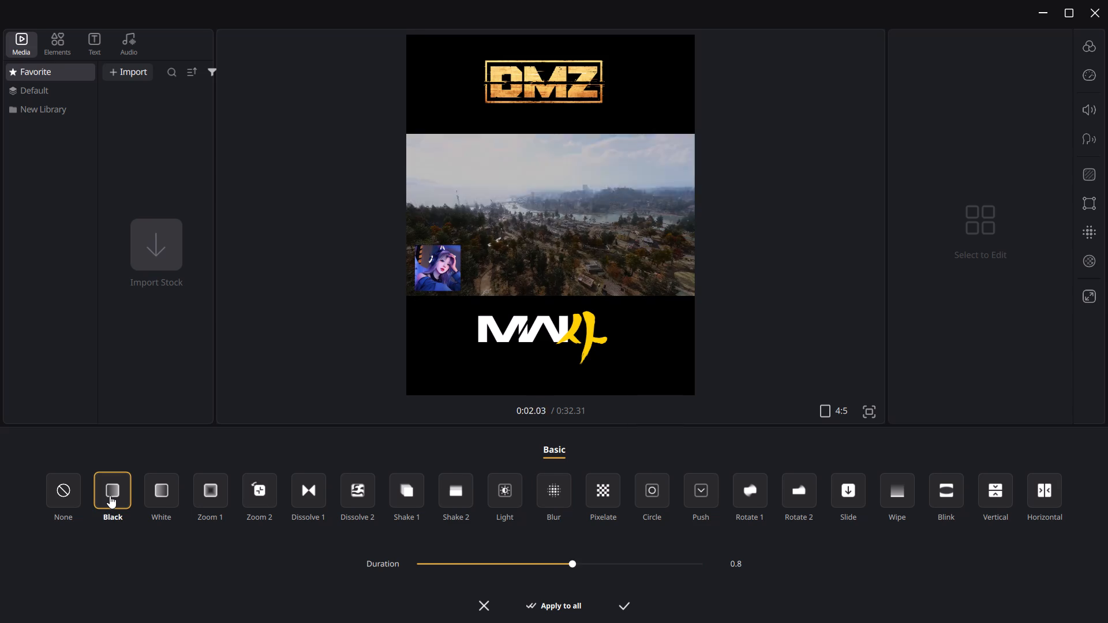
pyautogui.click(564, 603)
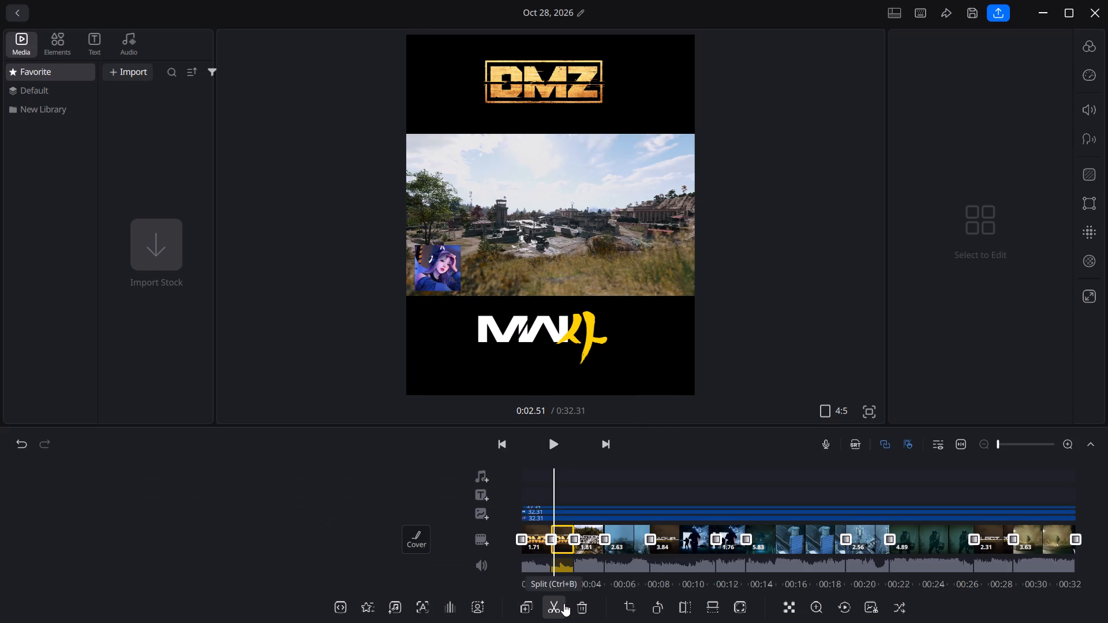
# Review the Black transitions between clips by scrubbing the whole timeline and playing the opening seconds from the start.
pyautogui.moveTo(580, 500); pyautogui.dragTo(630, 501)
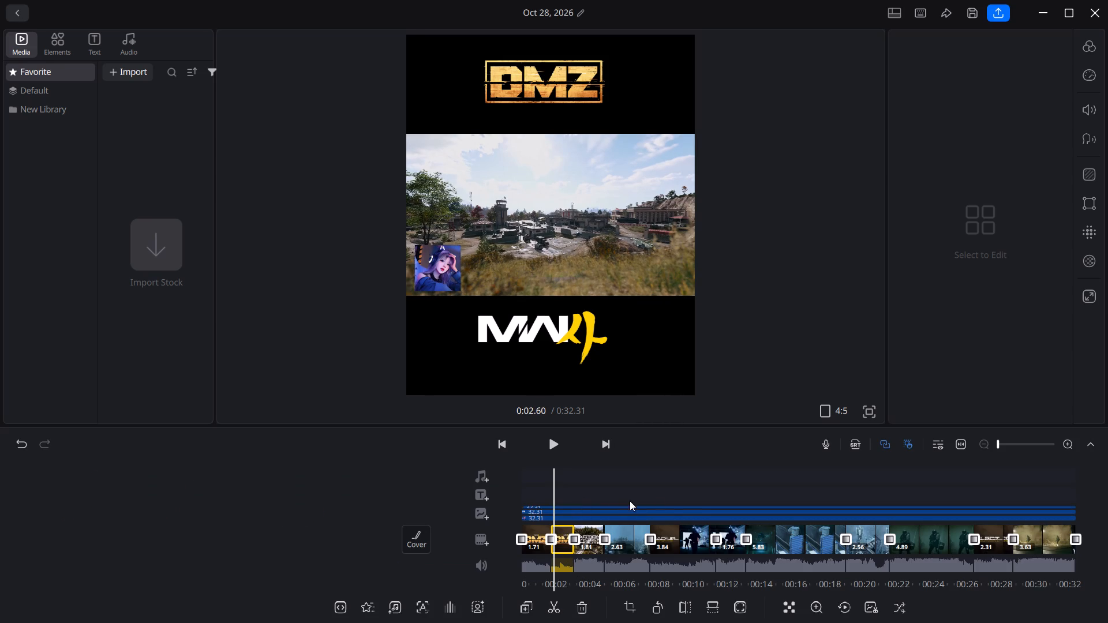
pyautogui.moveTo(630, 501); pyautogui.dragTo(700, 502)
pyautogui.moveTo(573, 498); pyautogui.dragTo(690, 500)
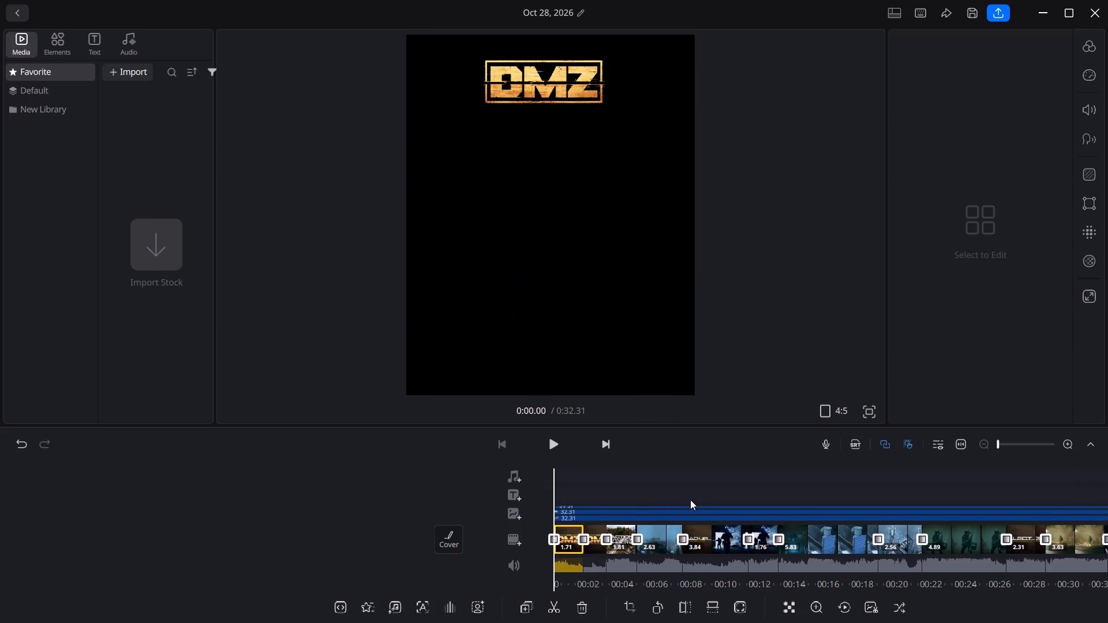
pyautogui.moveTo(690, 500); pyautogui.dragTo(702, 499)
pyautogui.moveTo(716, 485); pyautogui.dragTo(693, 495)
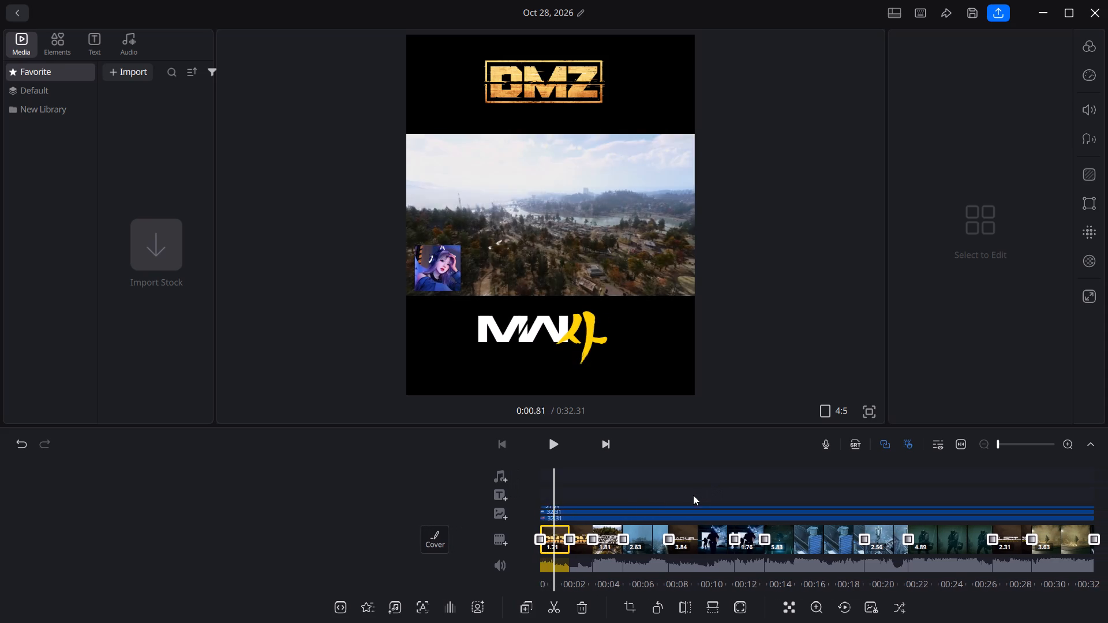
pyautogui.moveTo(693, 495); pyautogui.dragTo(612, 508)
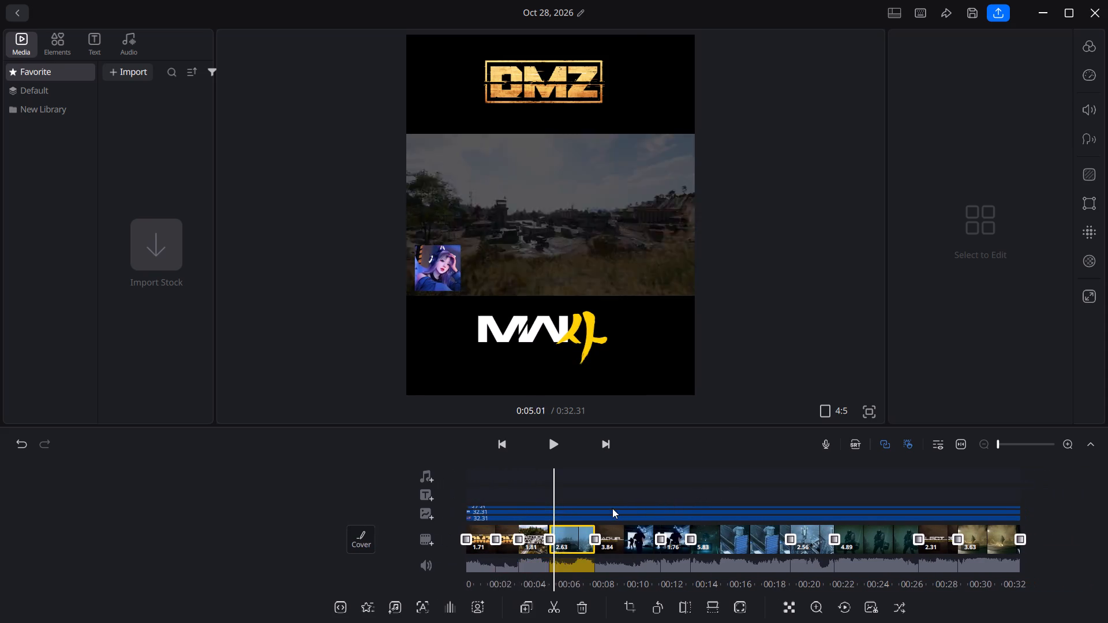
pyautogui.moveTo(612, 508); pyautogui.dragTo(478, 514)
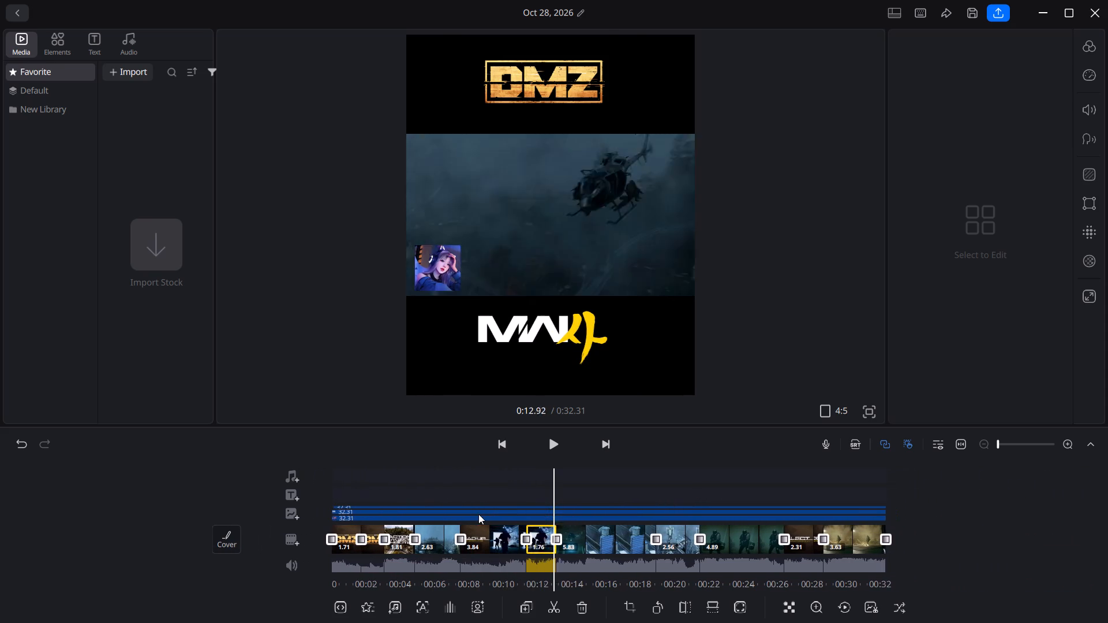
pyautogui.moveTo(478, 514); pyautogui.dragTo(354, 518)
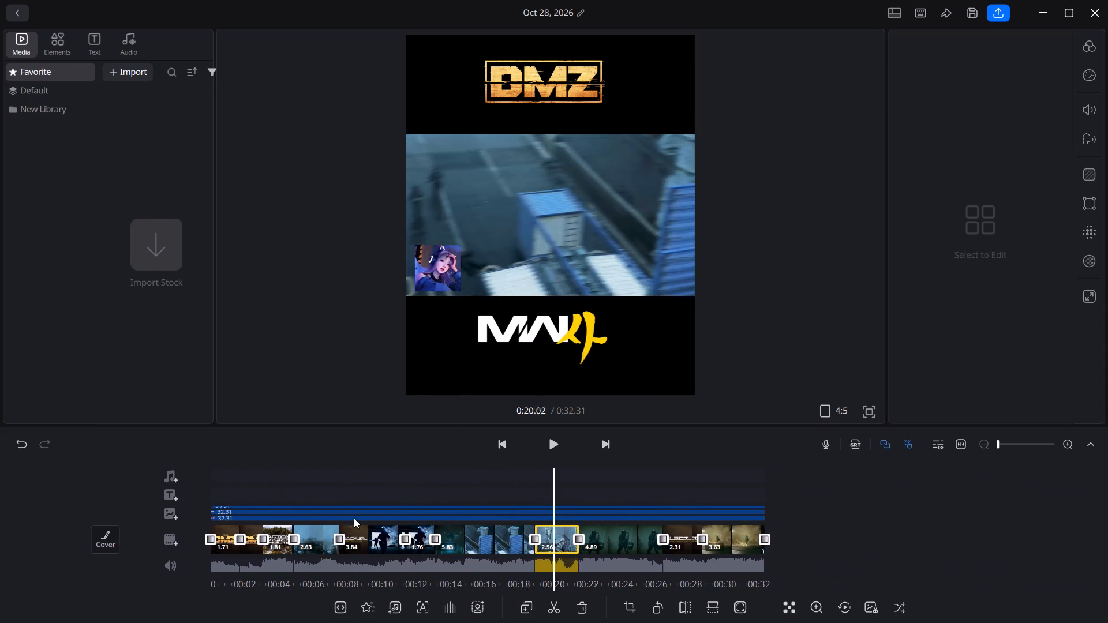
pyautogui.moveTo(354, 518); pyautogui.dragTo(302, 520)
pyautogui.moveTo(562, 487); pyautogui.dragTo(548, 496)
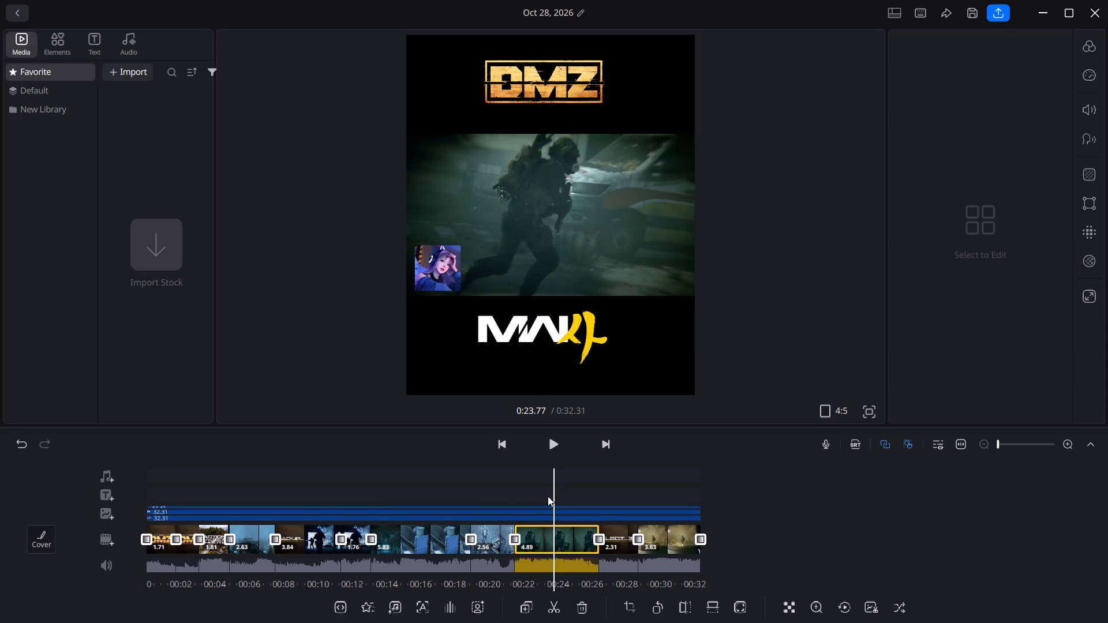
pyautogui.moveTo(548, 496); pyautogui.dragTo(911, 493)
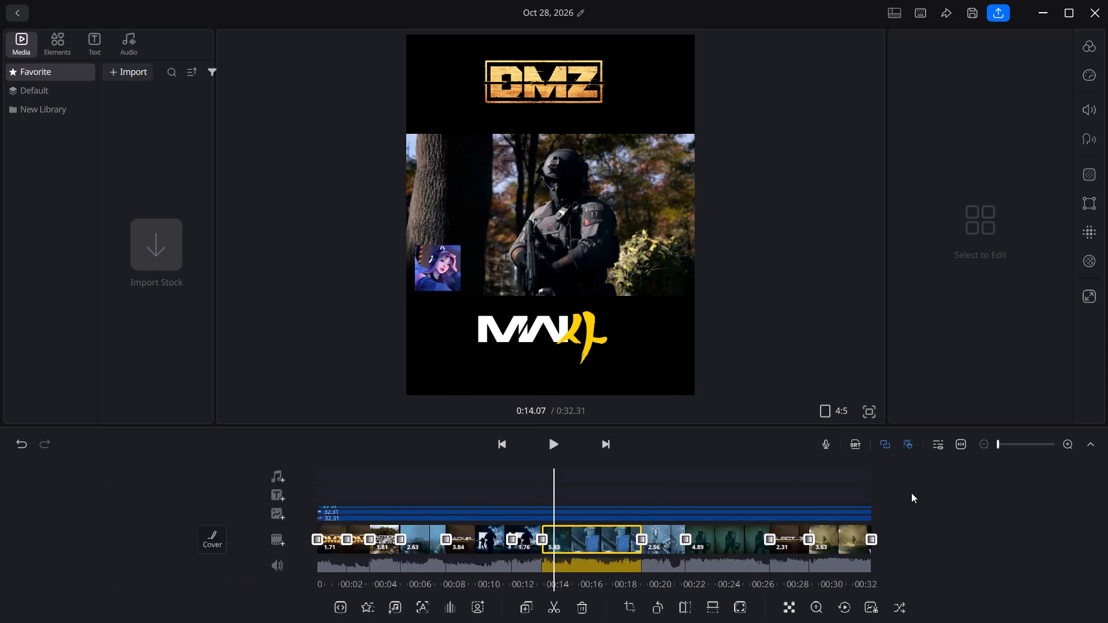
pyautogui.moveTo(911, 493); pyautogui.dragTo(1107, 464)
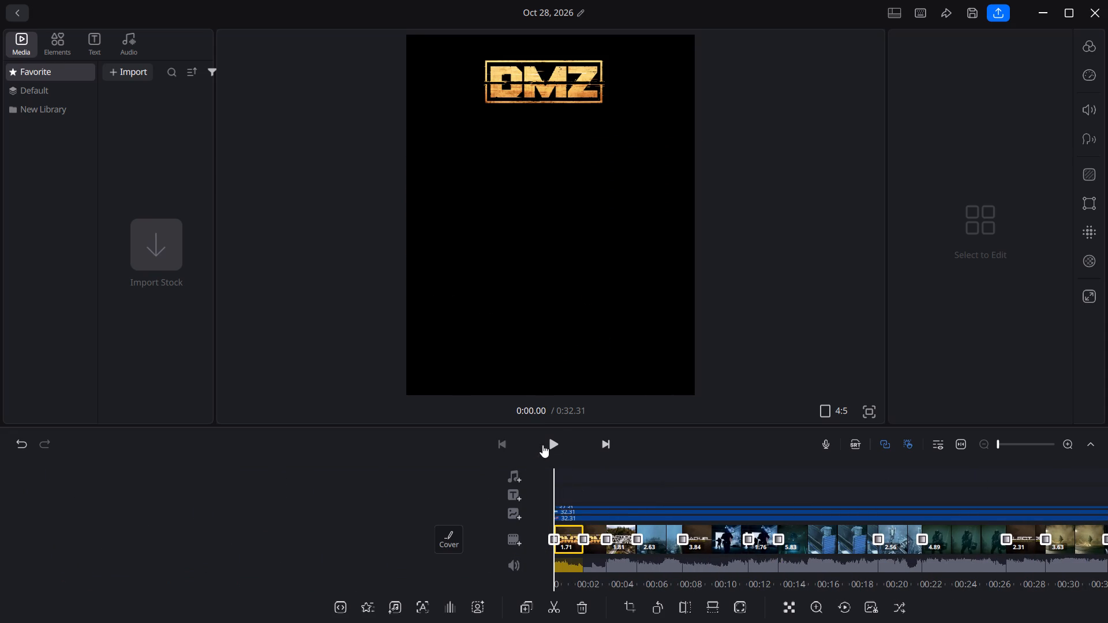
pyautogui.click(548, 444)
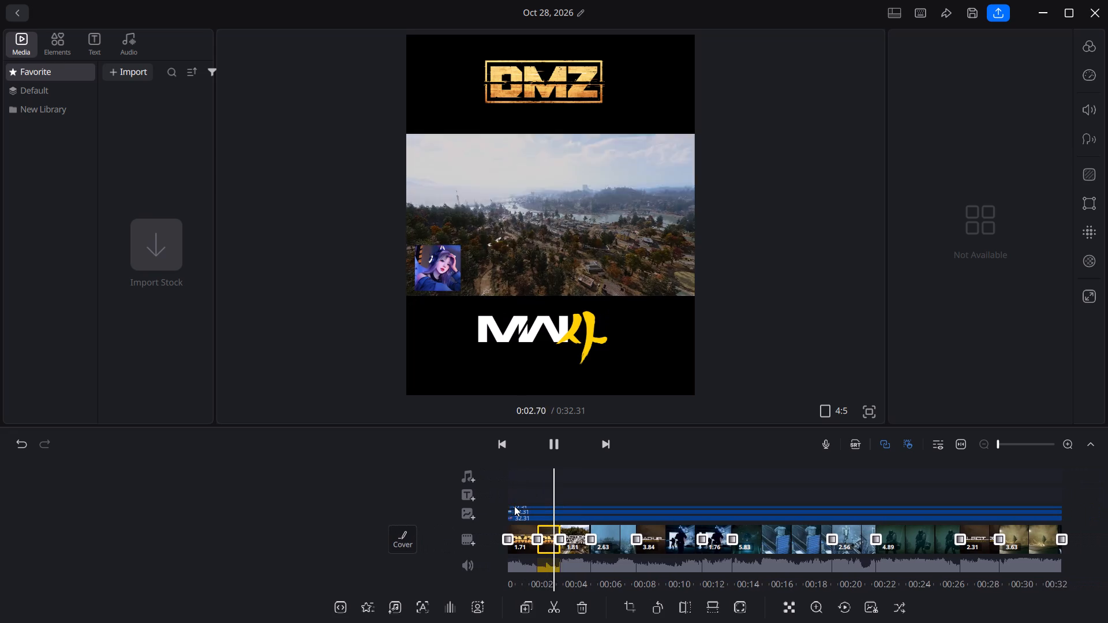
pyautogui.click(553, 445)
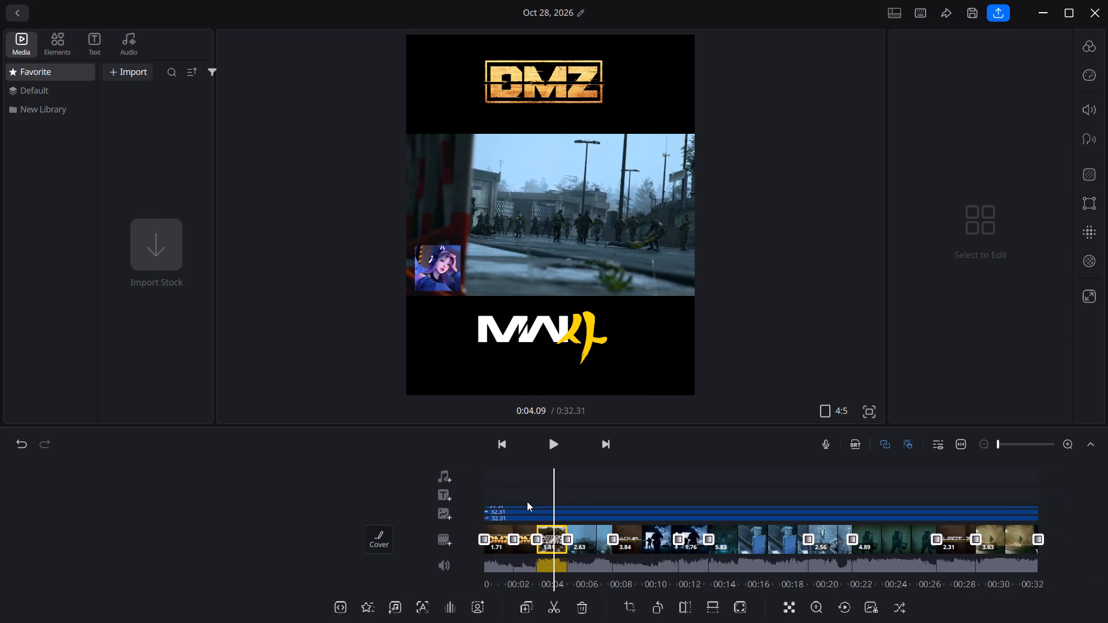
# Set both the In and Out animations of the DMZ logo overlay to Reveal with a 0.6 duration.
pyautogui.click(526, 505)
pyautogui.click(522, 77)
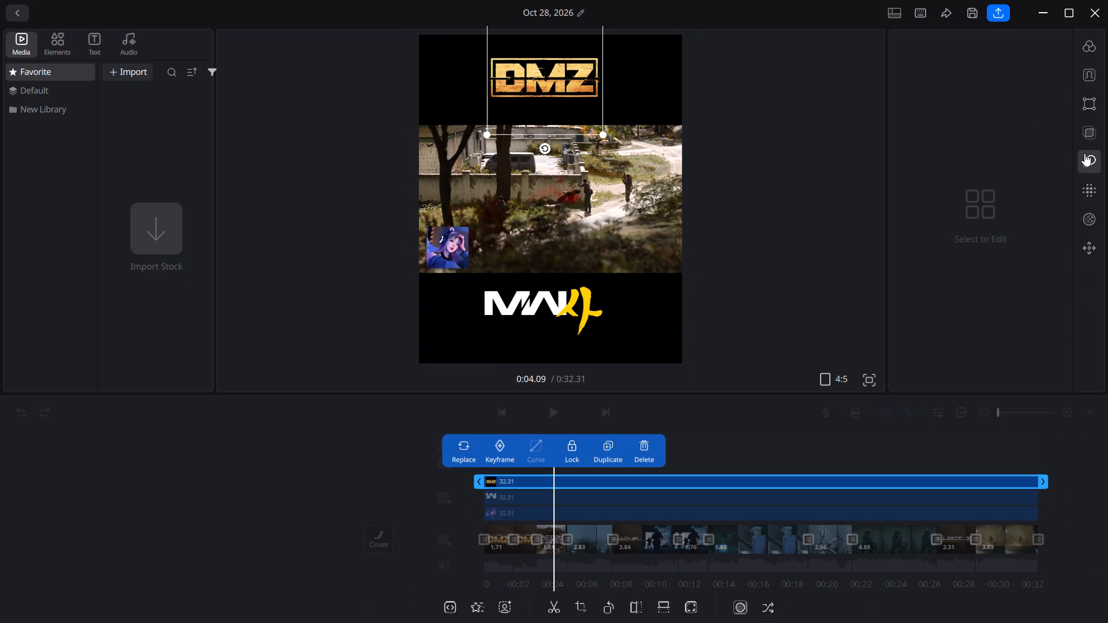
pyautogui.click(1084, 153)
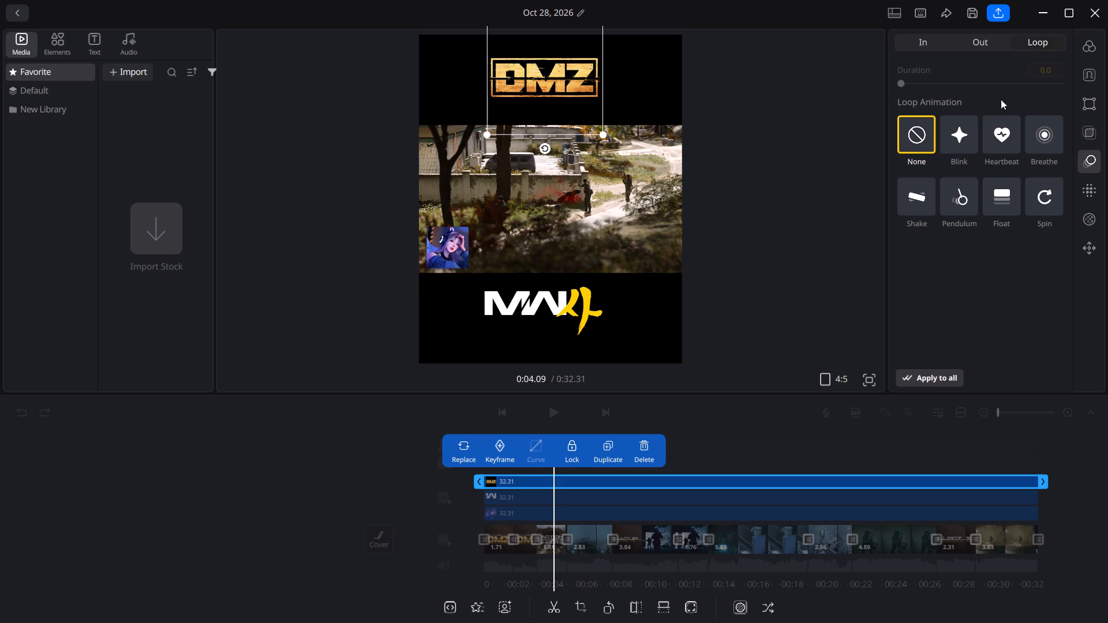
pyautogui.click(915, 40)
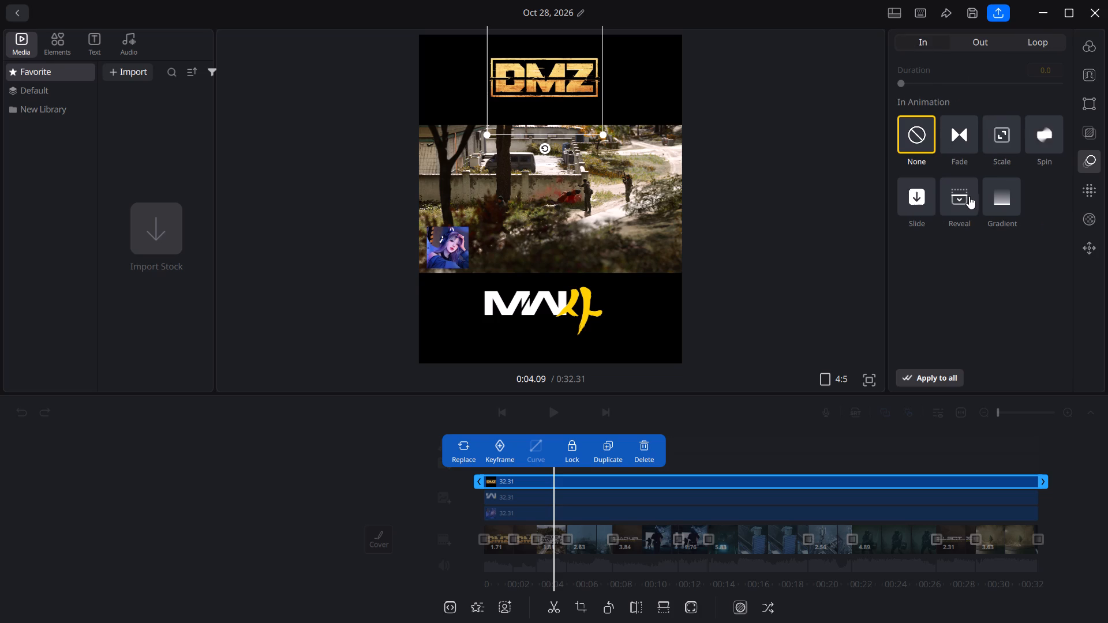
pyautogui.click(952, 190)
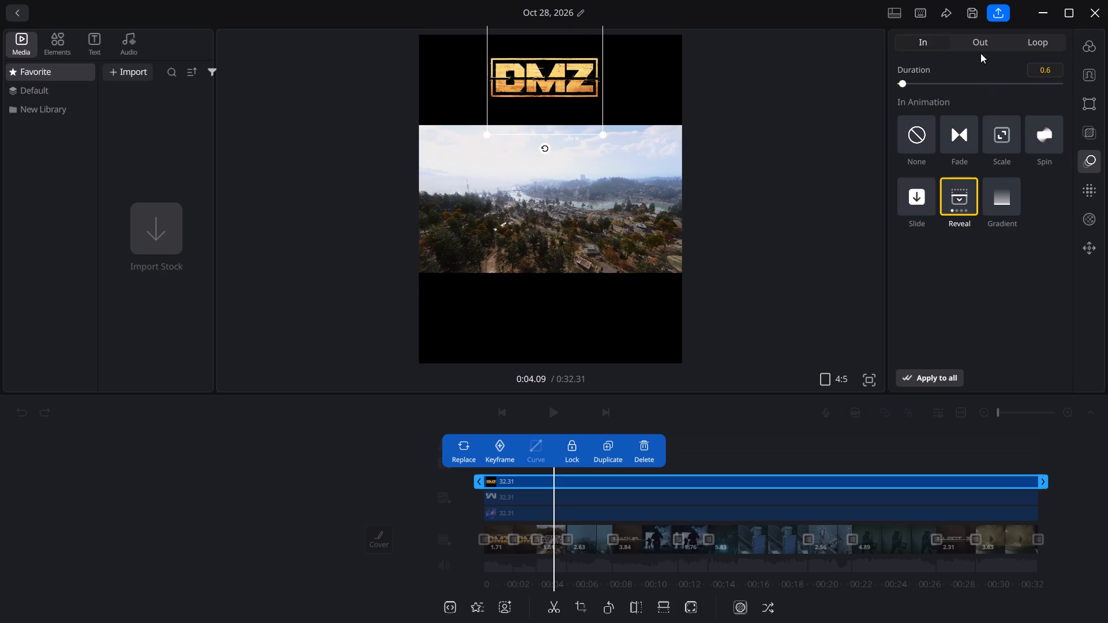
pyautogui.click(979, 43)
pyautogui.click(961, 196)
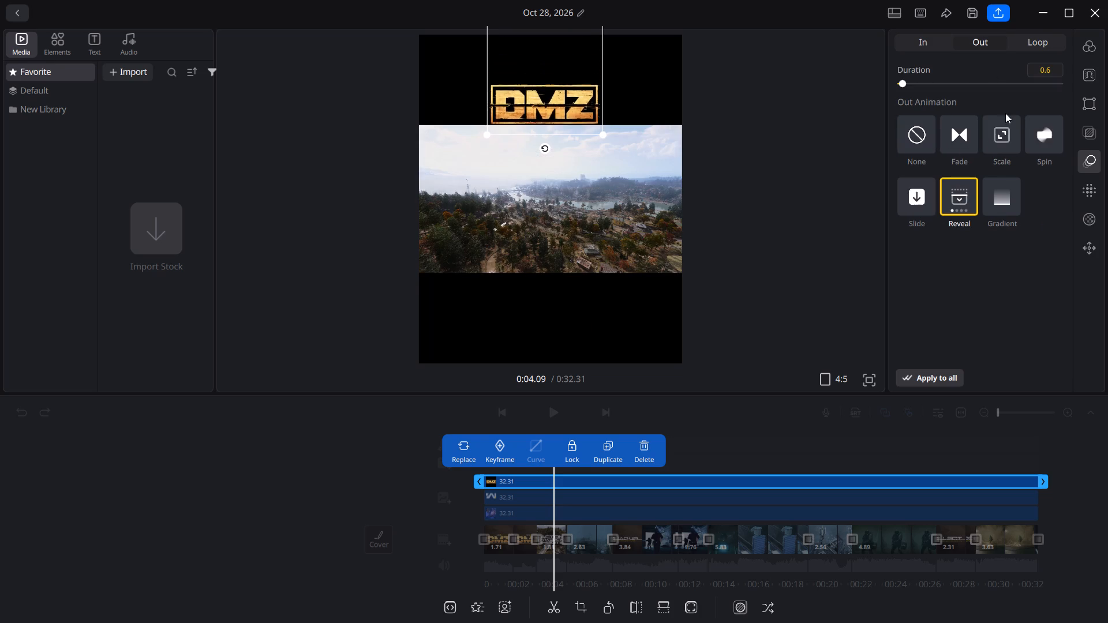
pyautogui.click(1081, 163)
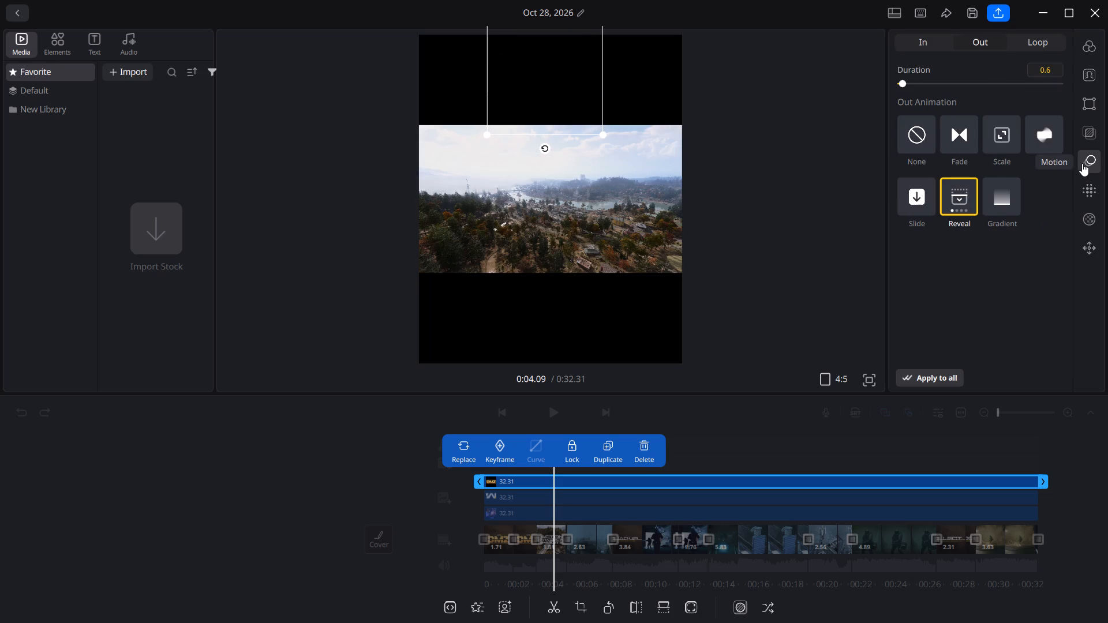
pyautogui.click(729, 427)
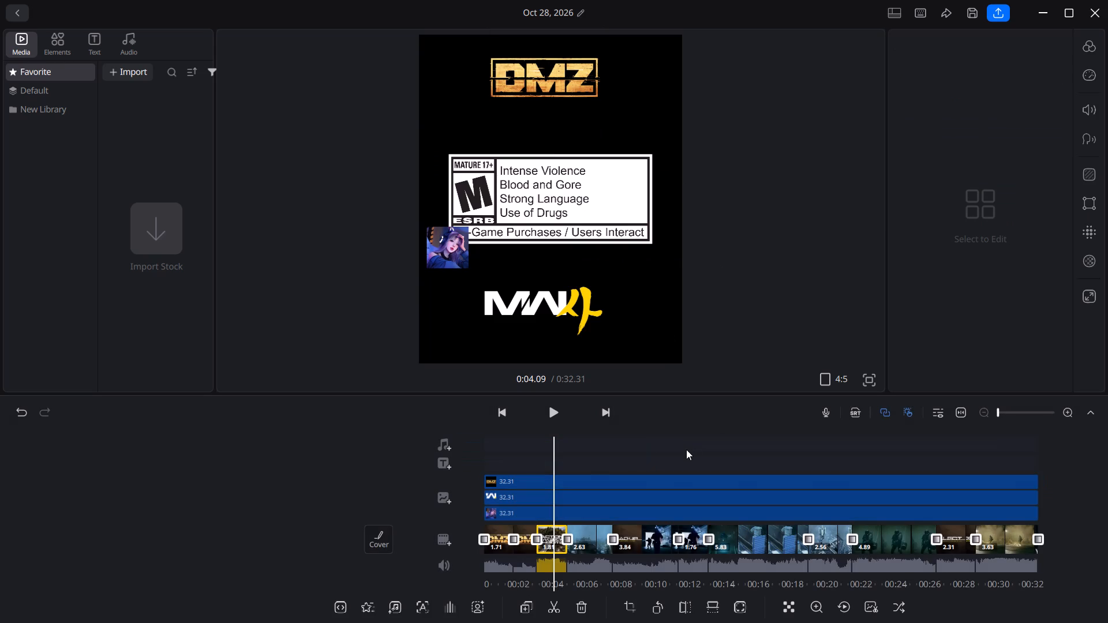
# Play the edit from the start to check the logo animations and clip transitions, and return the playhead to 0:00.00.
pyautogui.moveTo(686, 449); pyautogui.dragTo(871, 453)
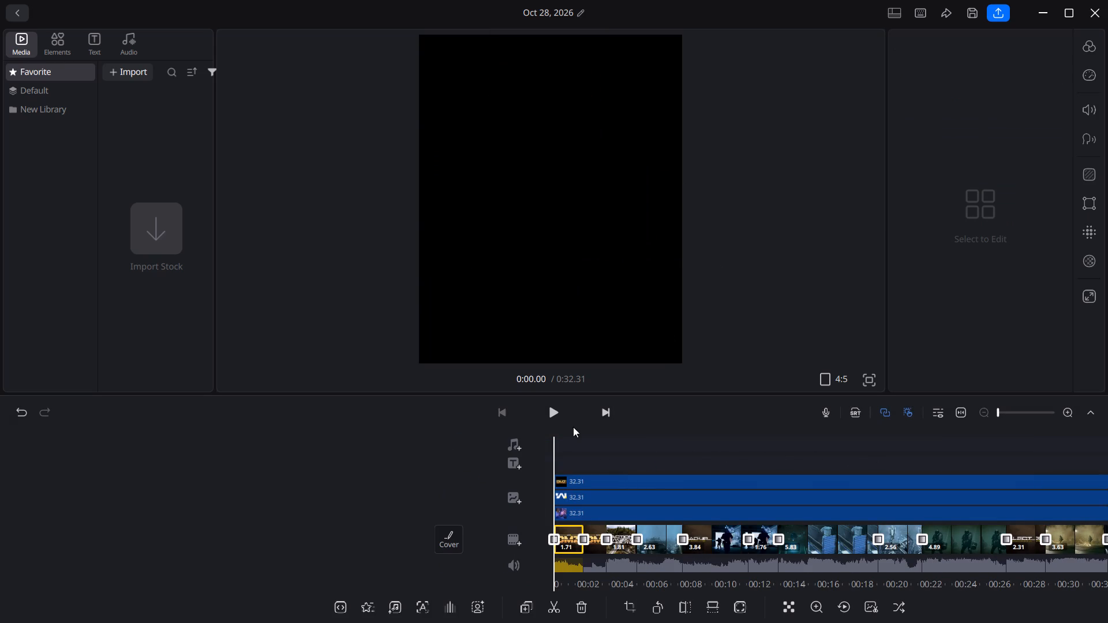
pyautogui.click(551, 415)
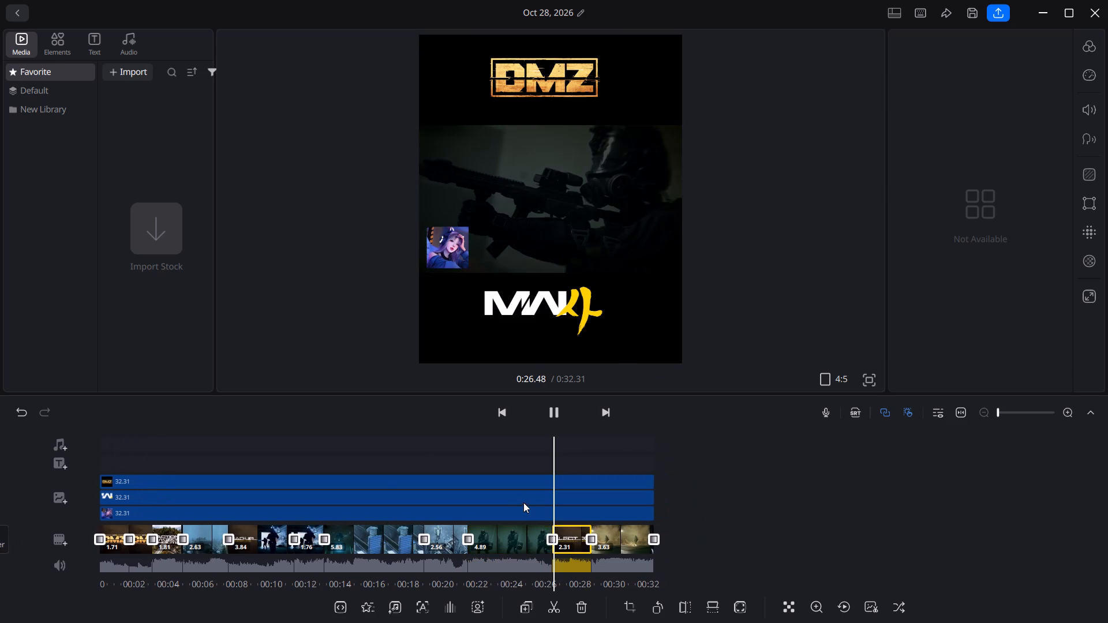
pyautogui.click(557, 410)
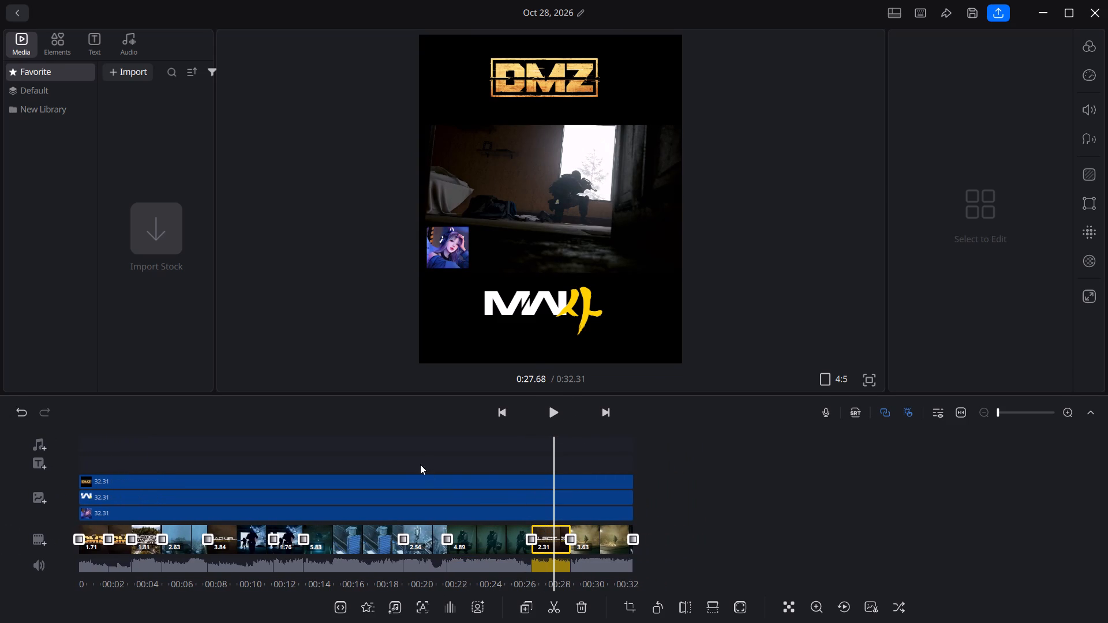
pyautogui.moveTo(420, 464); pyautogui.dragTo(813, 490)
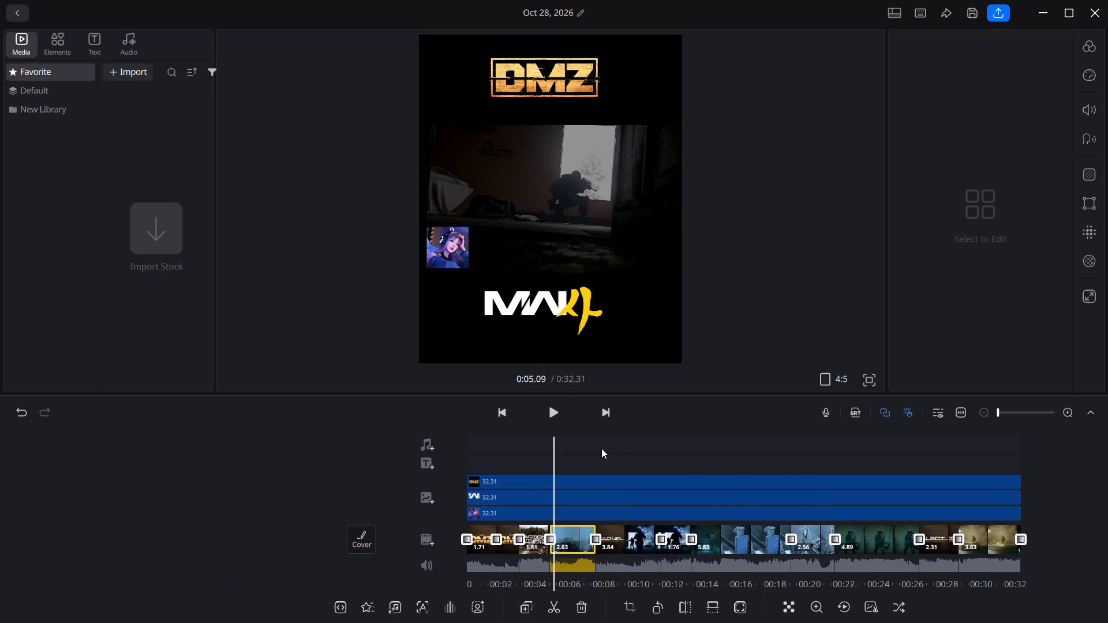
pyautogui.moveTo(601, 448); pyautogui.dragTo(833, 460)
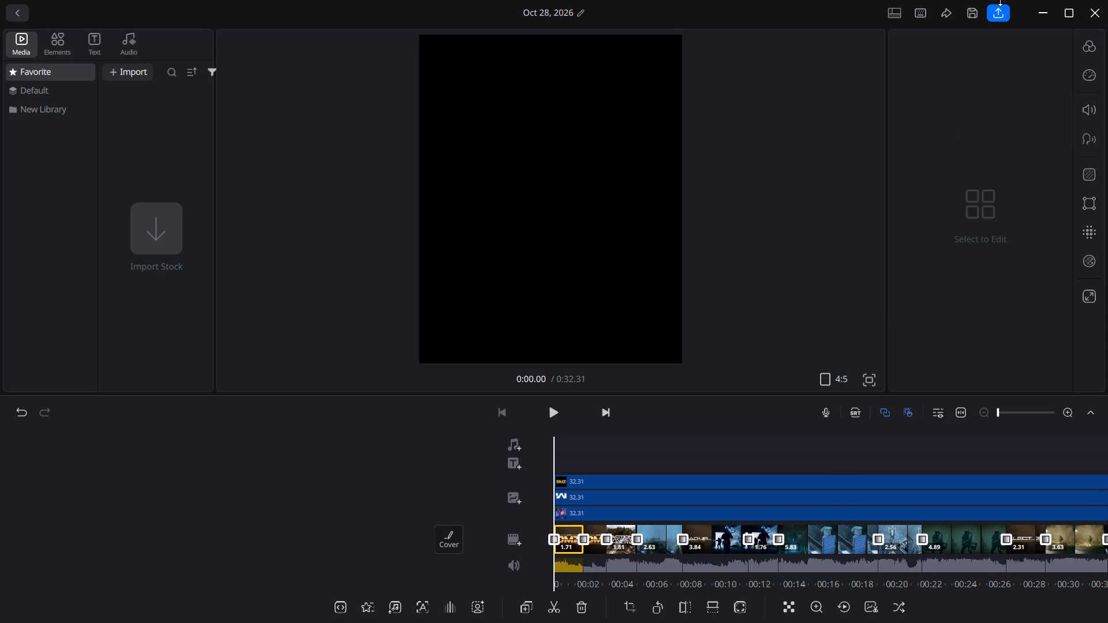
# Open the video export settings, switch the export quality to Manual and raise the frame rate to 120 FPS.
pyautogui.click(995, 13)
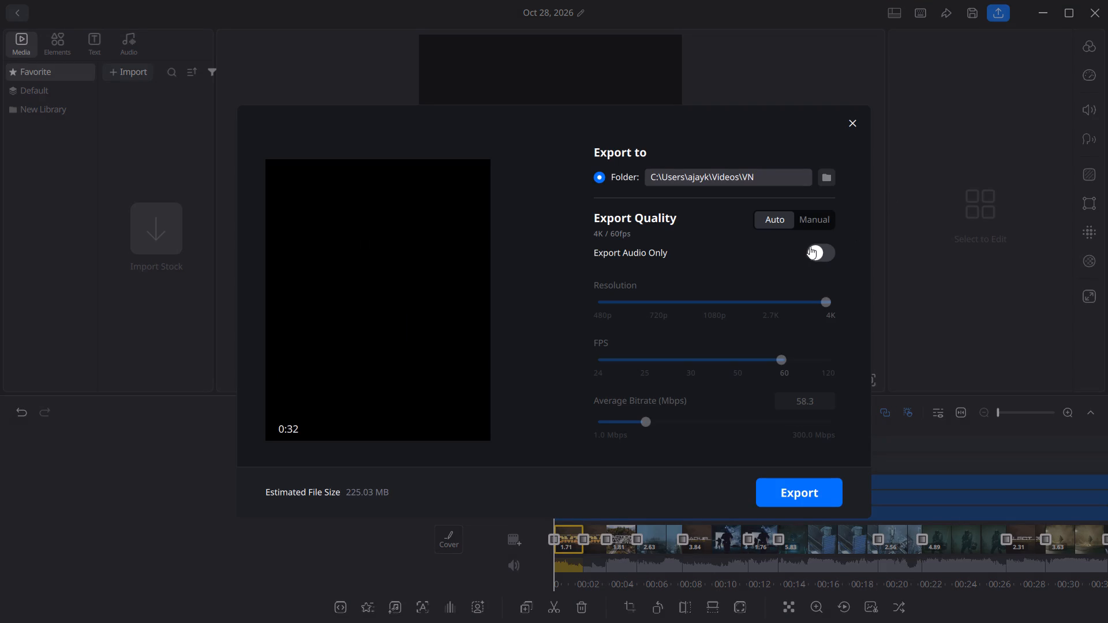
pyautogui.click(820, 217)
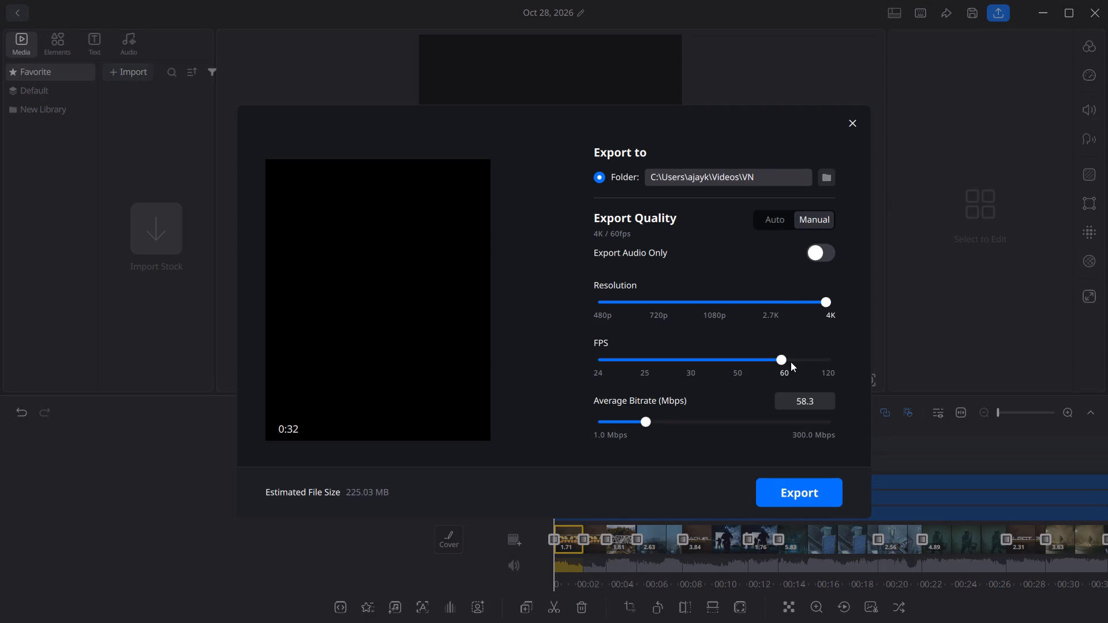
pyautogui.moveTo(780, 363); pyautogui.dragTo(849, 361)
pyautogui.click(716, 293)
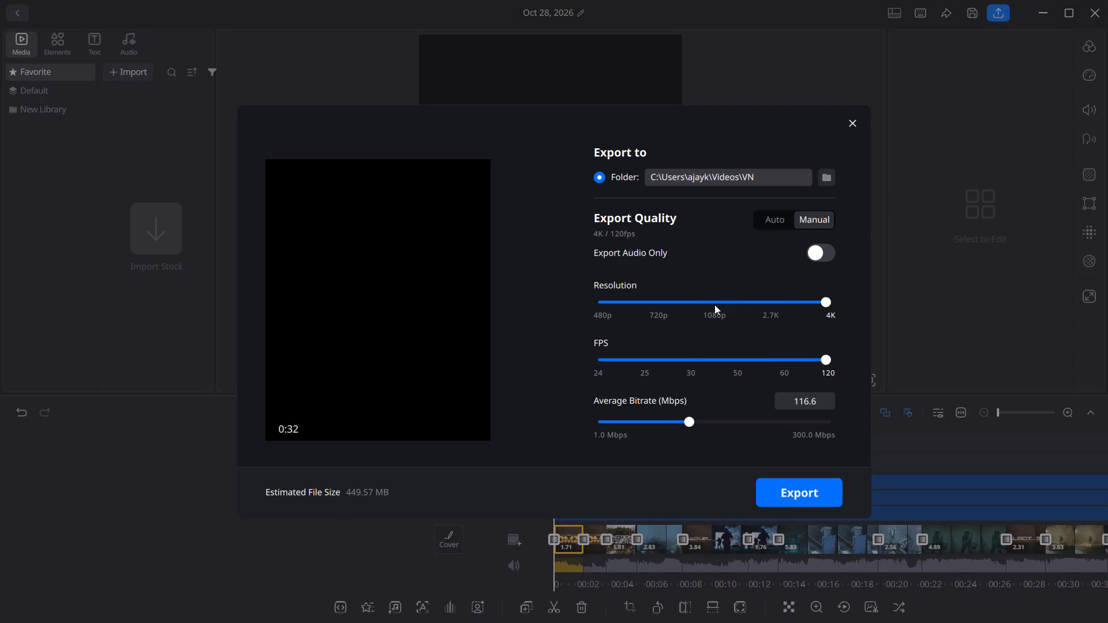
# Set the export resolution to 1080p, keeping 120 FPS, and export the video to the VN folder.
pyautogui.click(714, 305)
pyautogui.click(783, 486)
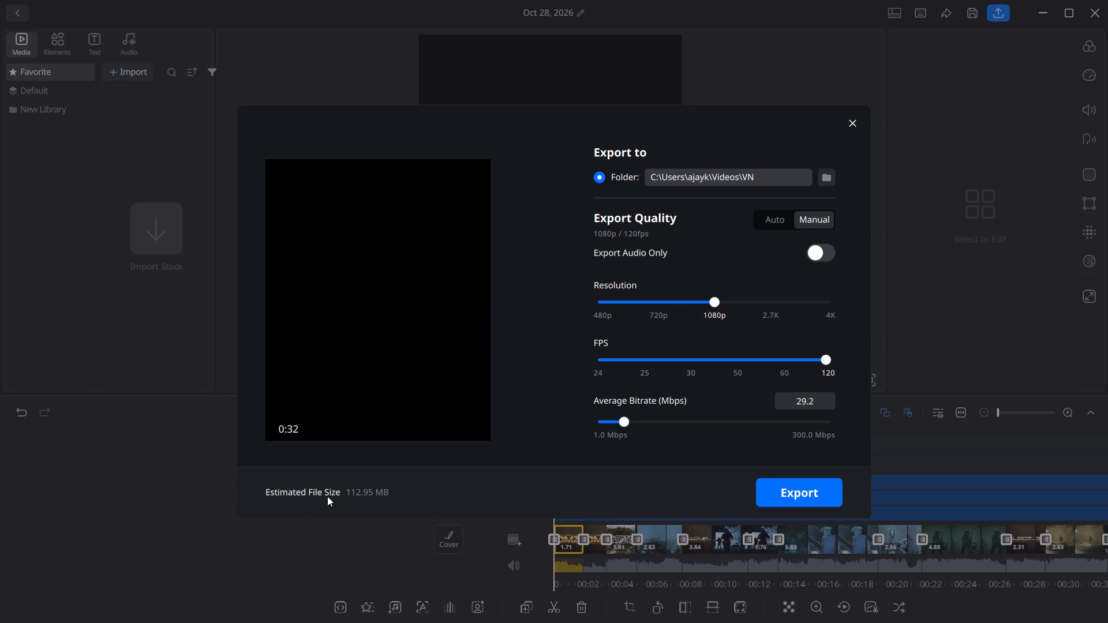
pyautogui.moveTo(342, 490); pyautogui.dragTo(418, 483)
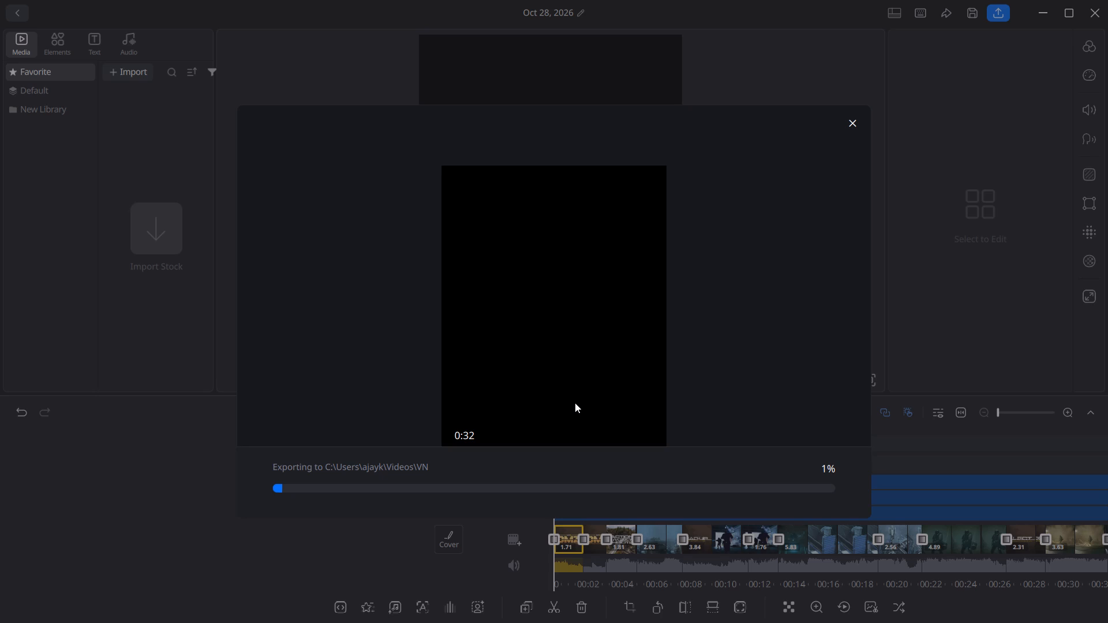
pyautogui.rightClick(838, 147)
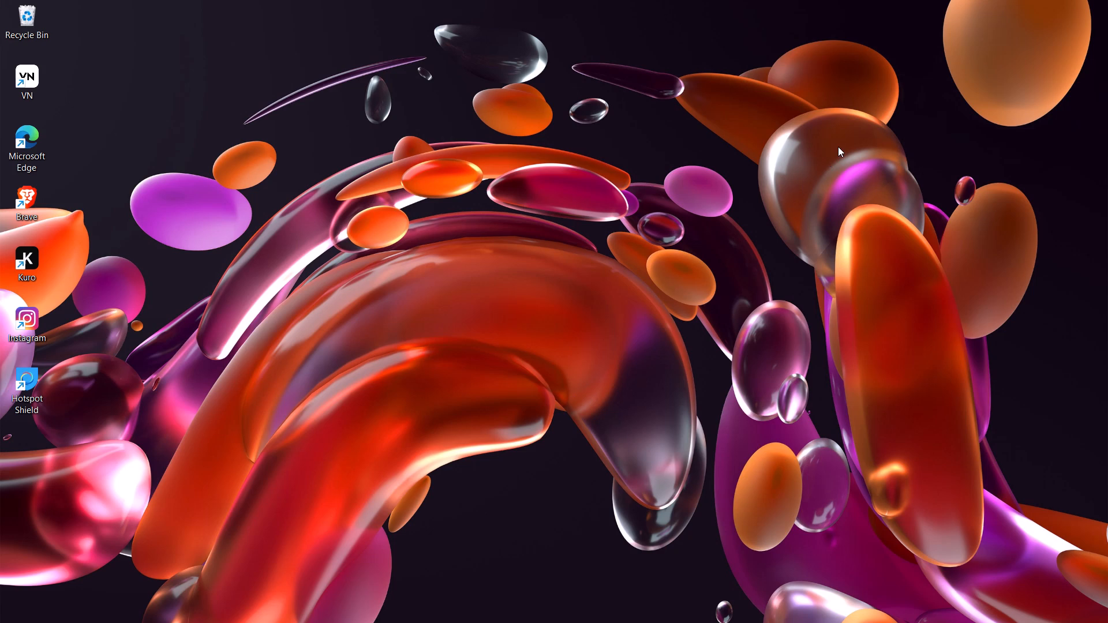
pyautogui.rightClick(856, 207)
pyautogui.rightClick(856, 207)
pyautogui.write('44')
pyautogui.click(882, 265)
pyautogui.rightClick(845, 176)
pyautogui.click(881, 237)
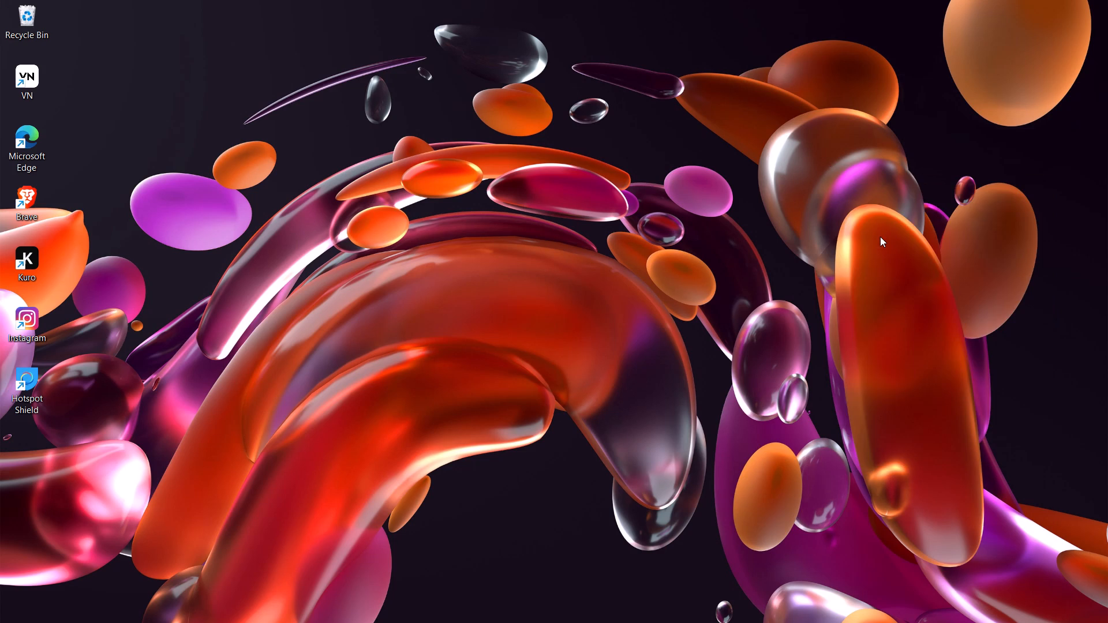
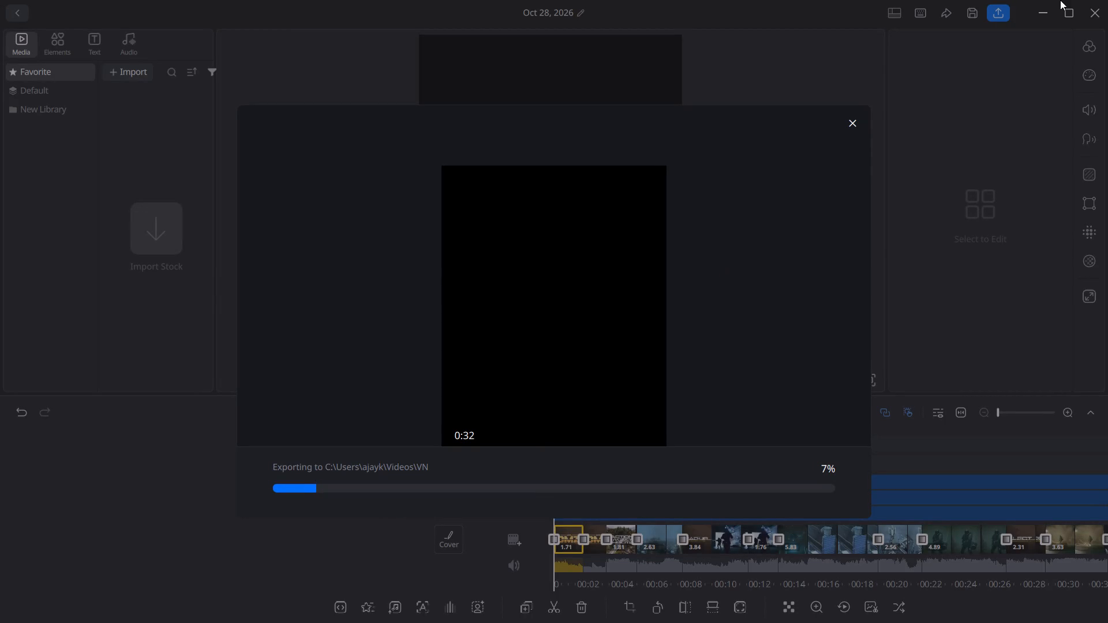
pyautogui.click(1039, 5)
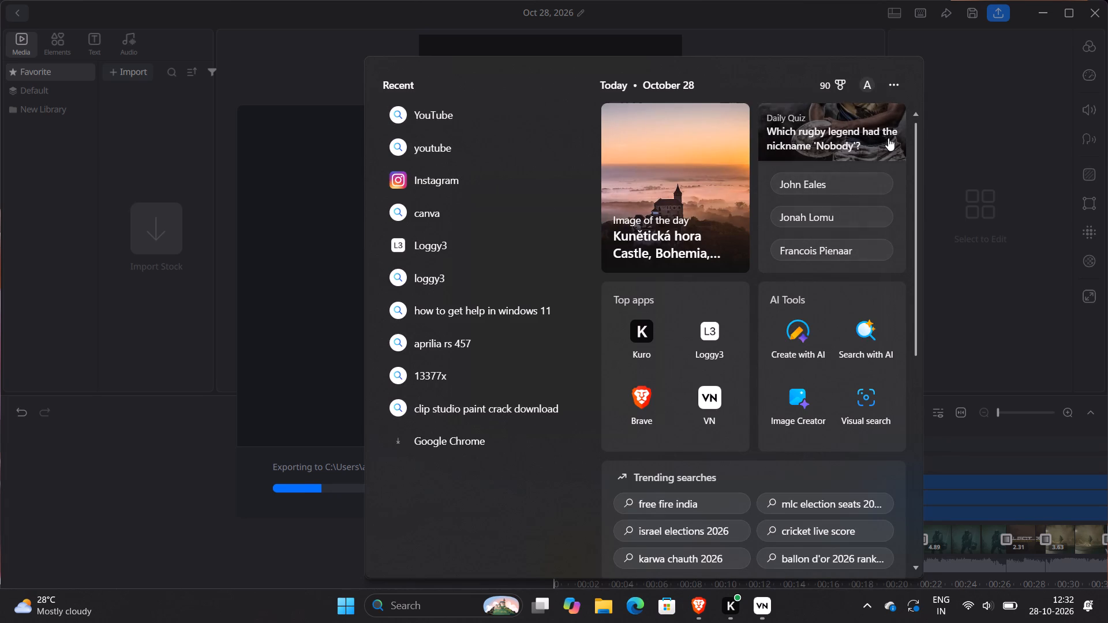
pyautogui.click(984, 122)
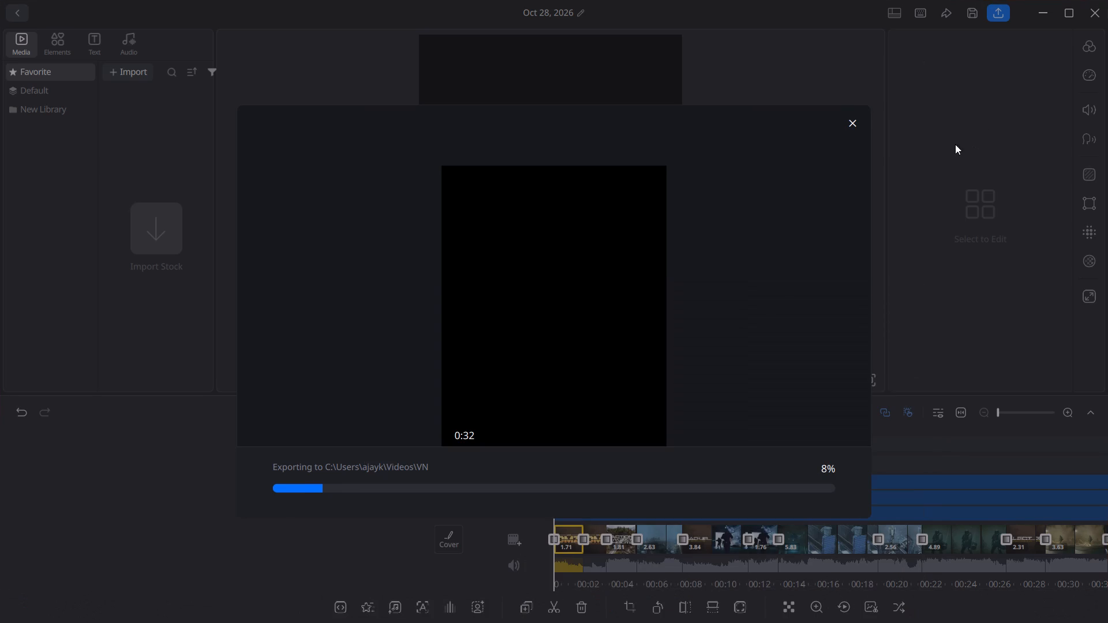
# Cancel the video export in progress and return to the project's editing timeline.
pyautogui.click(852, 123)
pyautogui.click(780, 486)
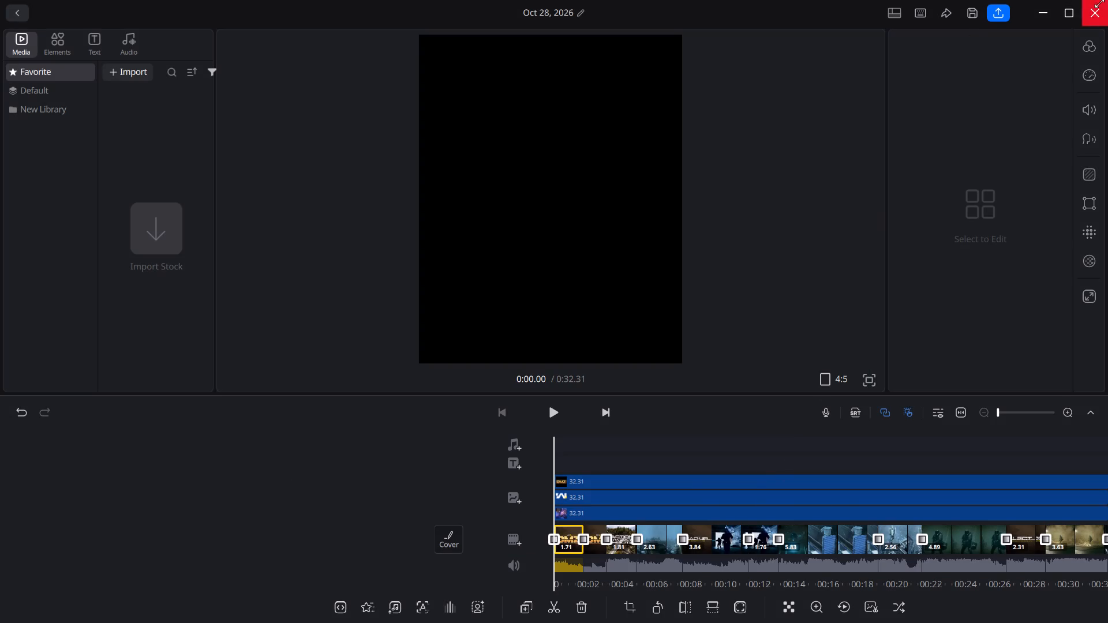